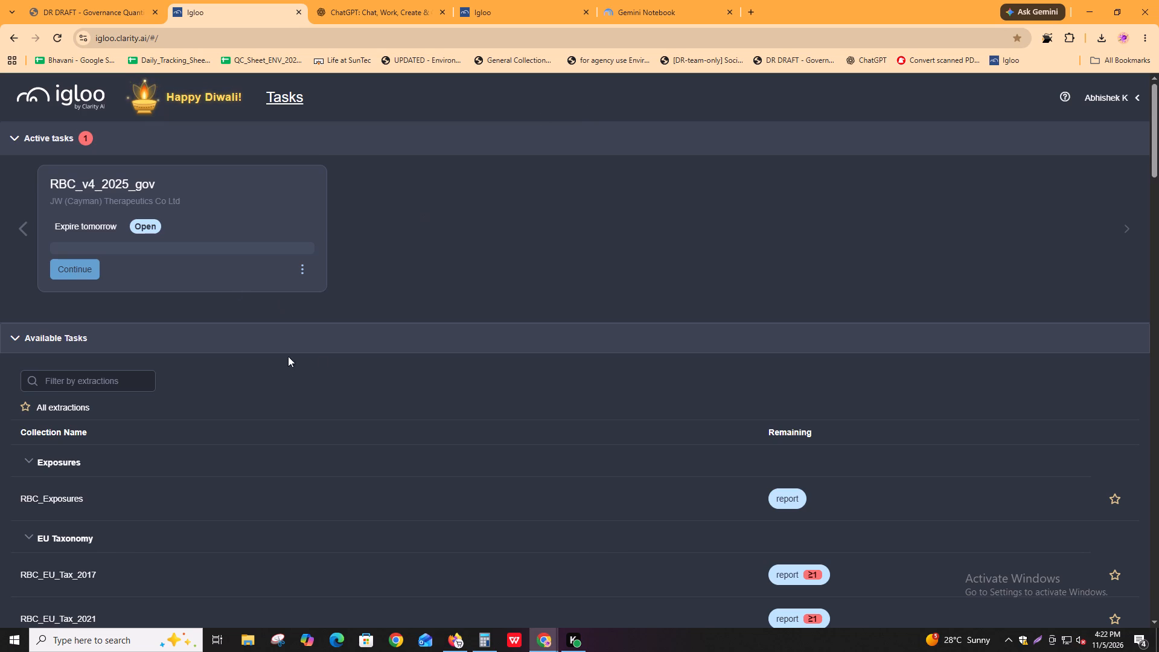
Continue the active RBC_v4_2025_gov task for JW (Cayman) Therapeutics Co Ltd and reload the duplicate Igloo tasks page.
click(56, 265)
click(540, 0)
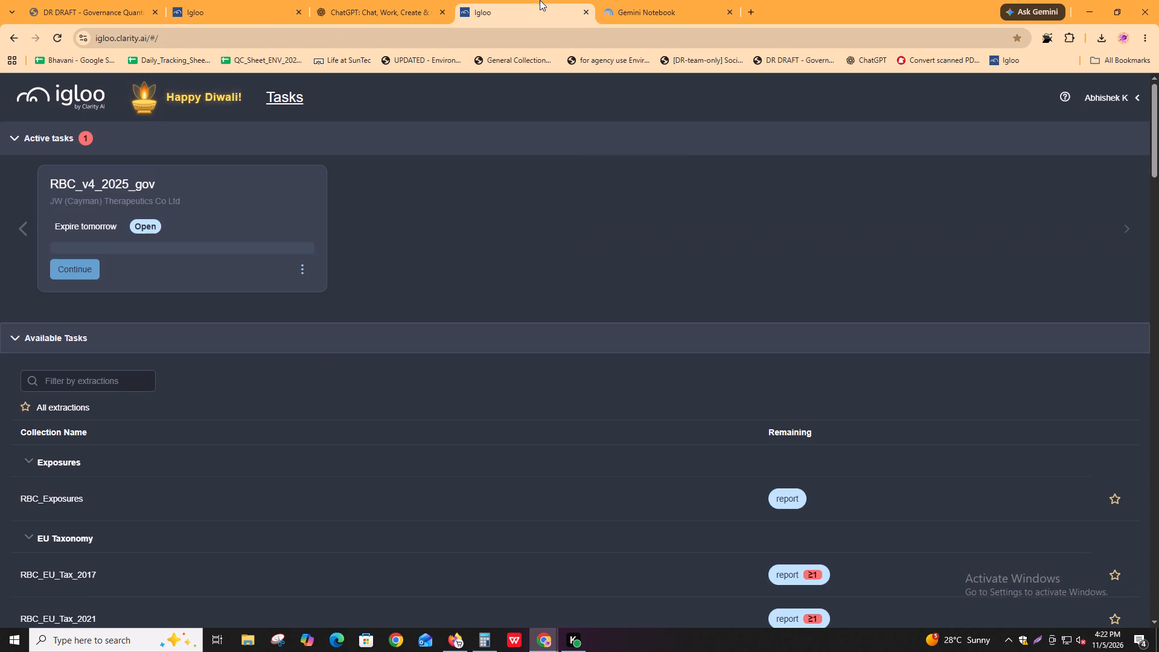
key(ctrl+r)
click(634, 0)
click(234, 10)
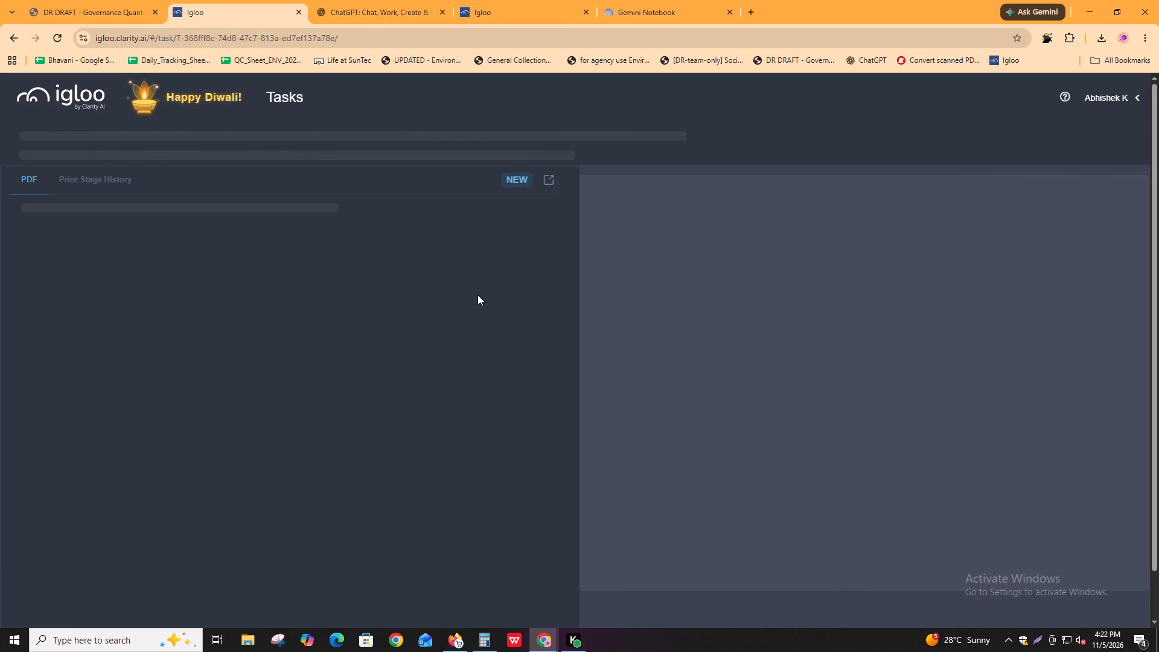
click(704, 307)
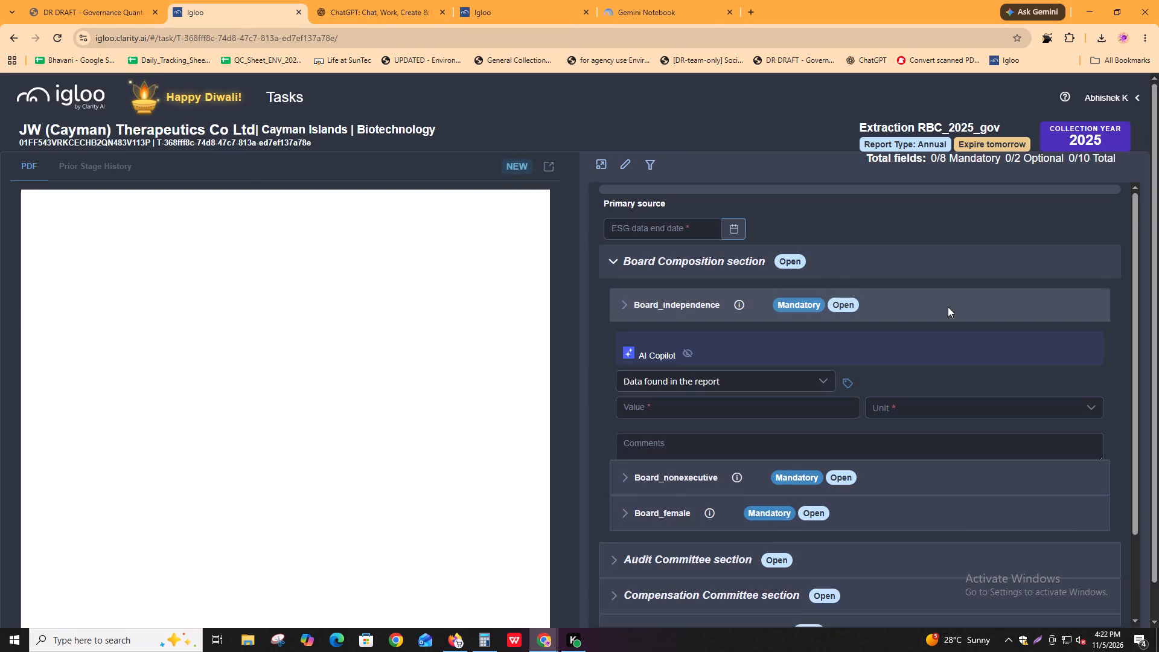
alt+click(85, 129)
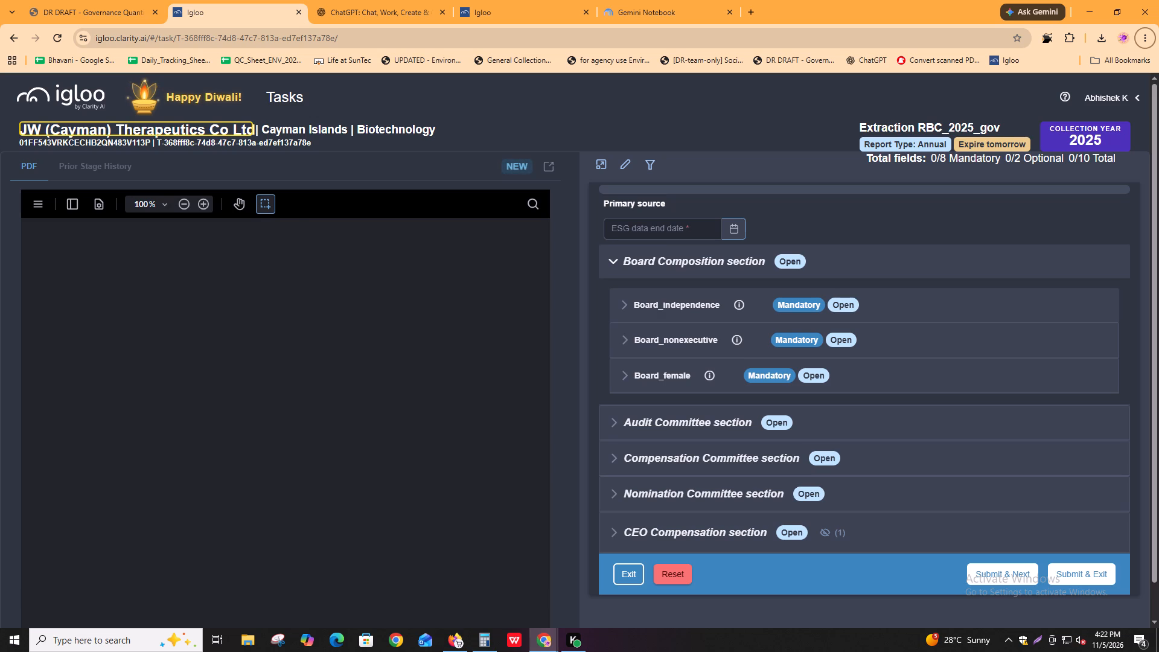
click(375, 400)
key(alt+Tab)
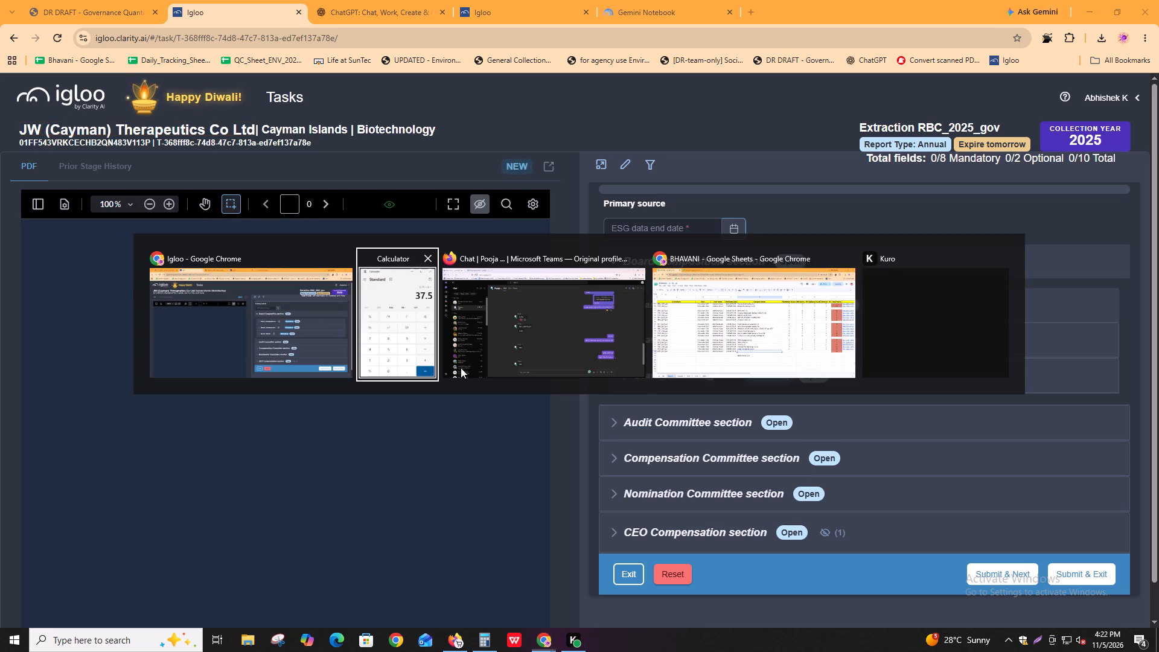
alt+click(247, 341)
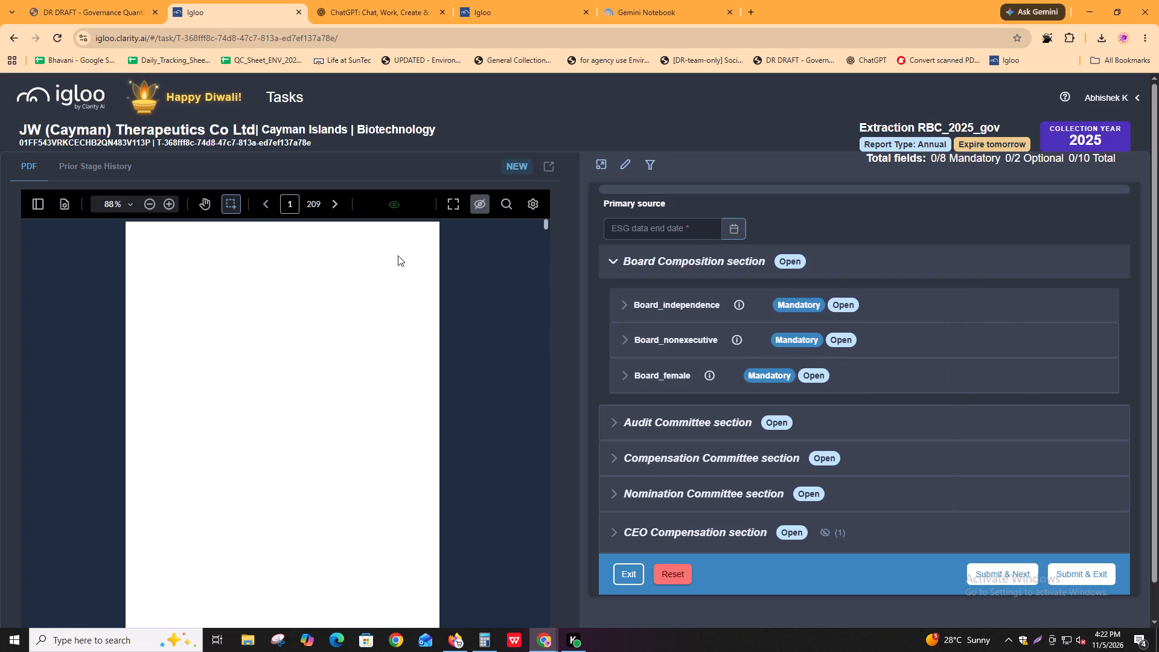
Copy the link to the task's annual report PDF and open it in a new browser tab.
click(537, 205)
click(499, 261)
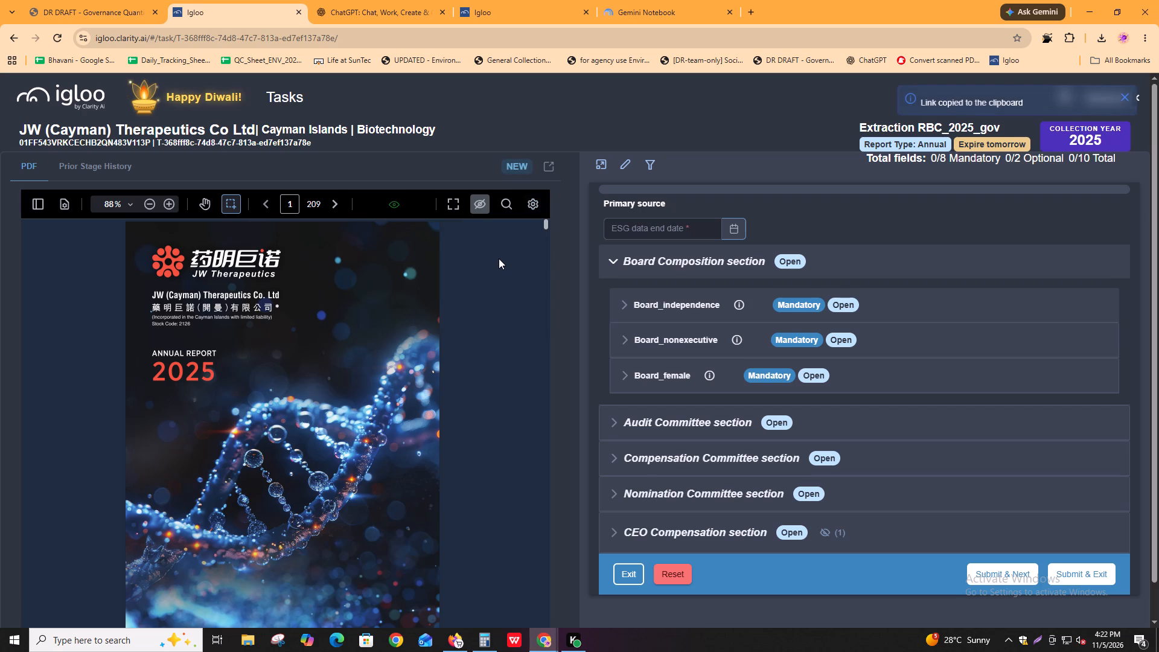
key(ctrl+t)
key(ctrl+v)
key(Return)
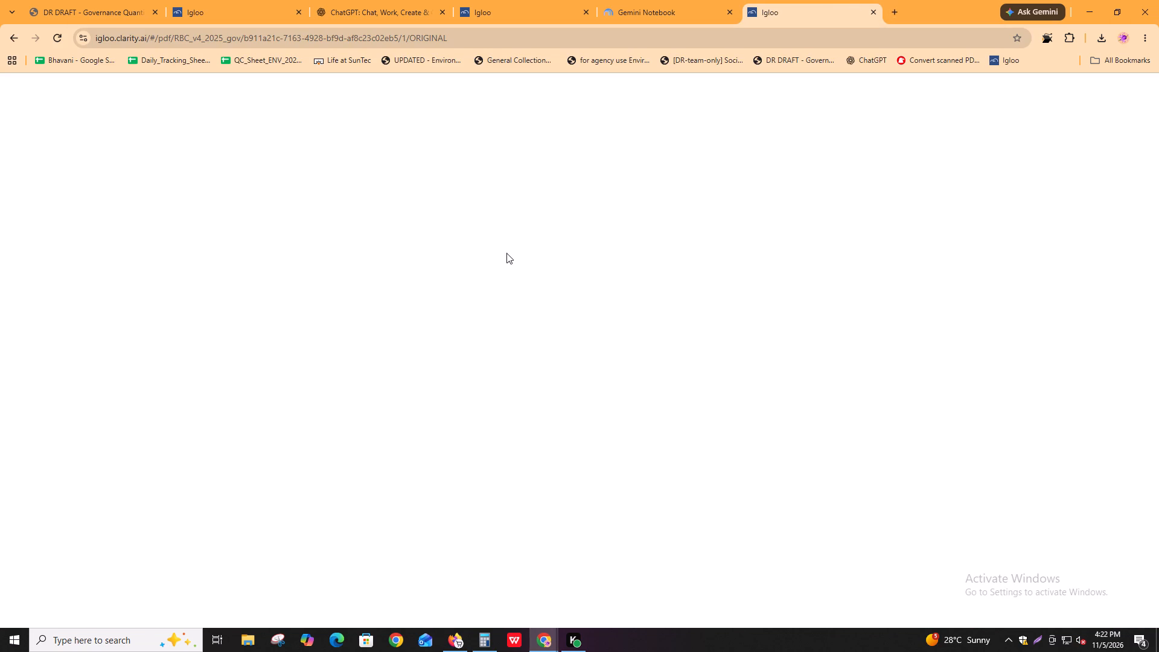
Return to the extraction task and examine the board and committee lists on the report's Corporate Information page.
click(249, 0)
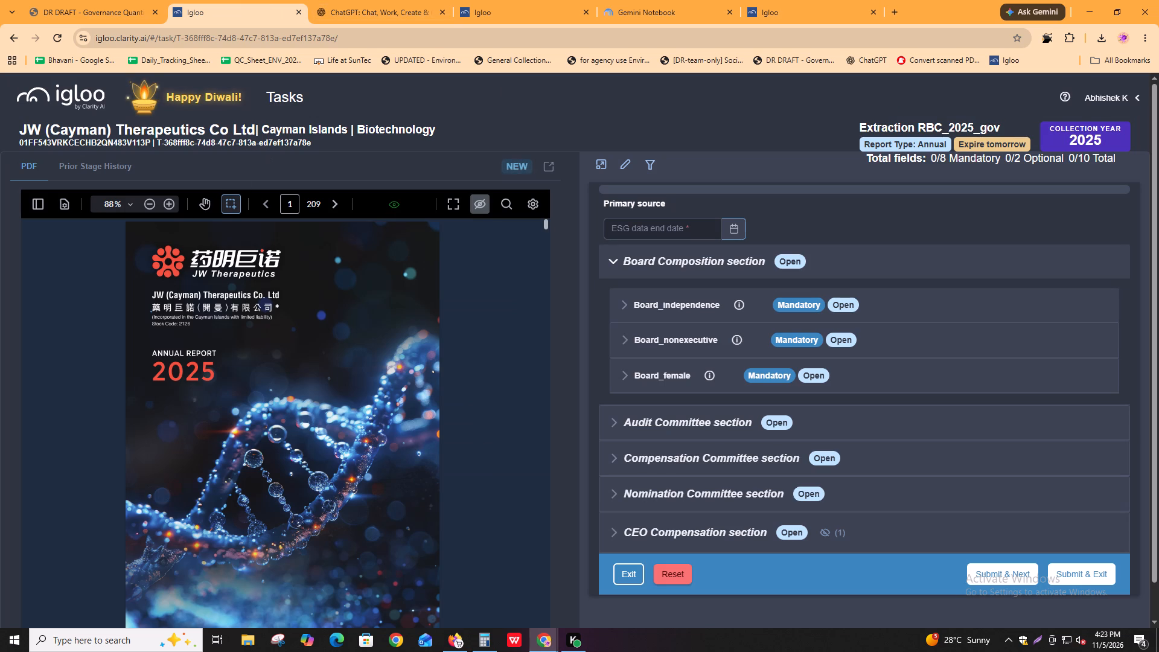
ctrl+scroll(378, 423, up, 2)
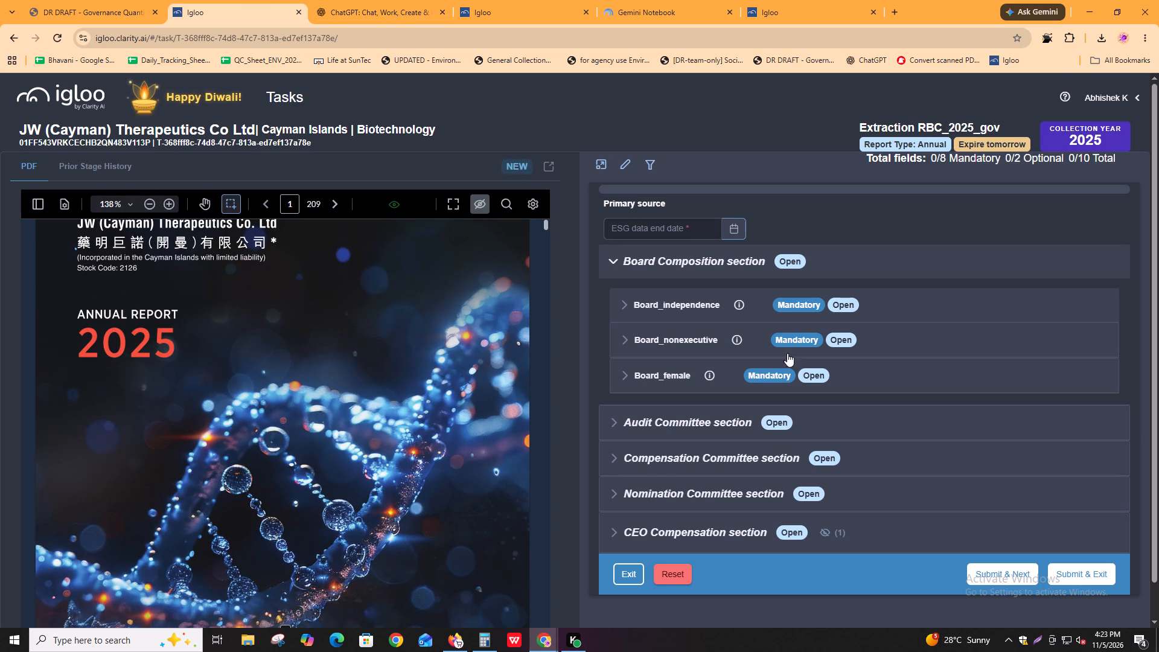
scroll(375, 430, up, 6)
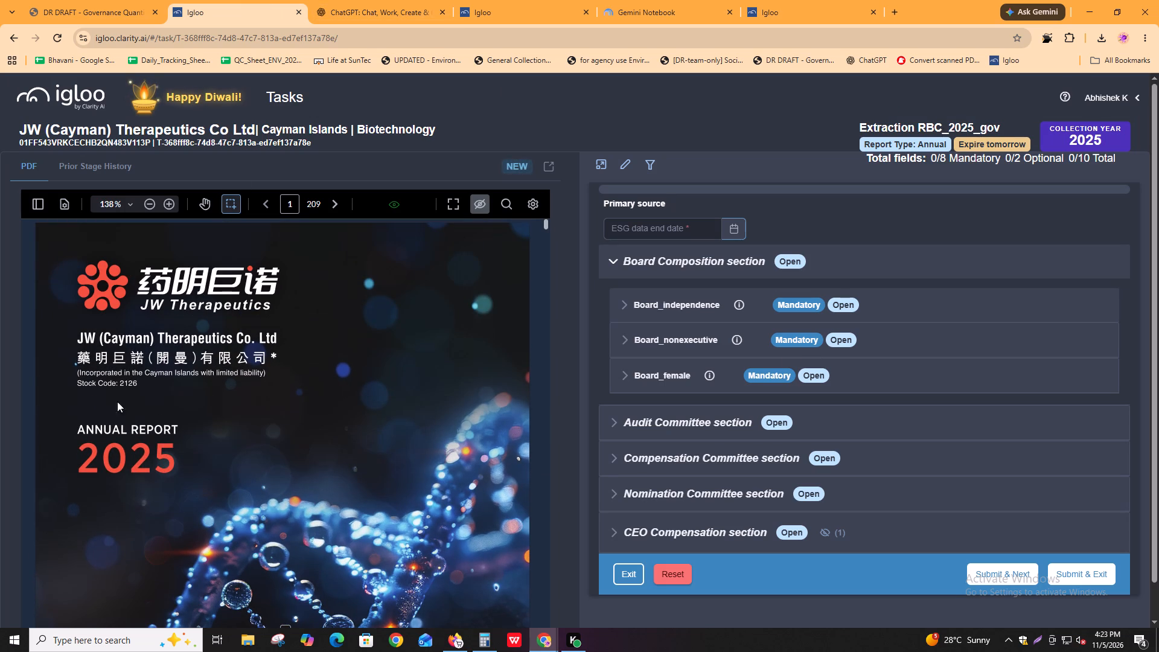
scroll(135, 394, down, 20)
scroll(135, 394, down, 4)
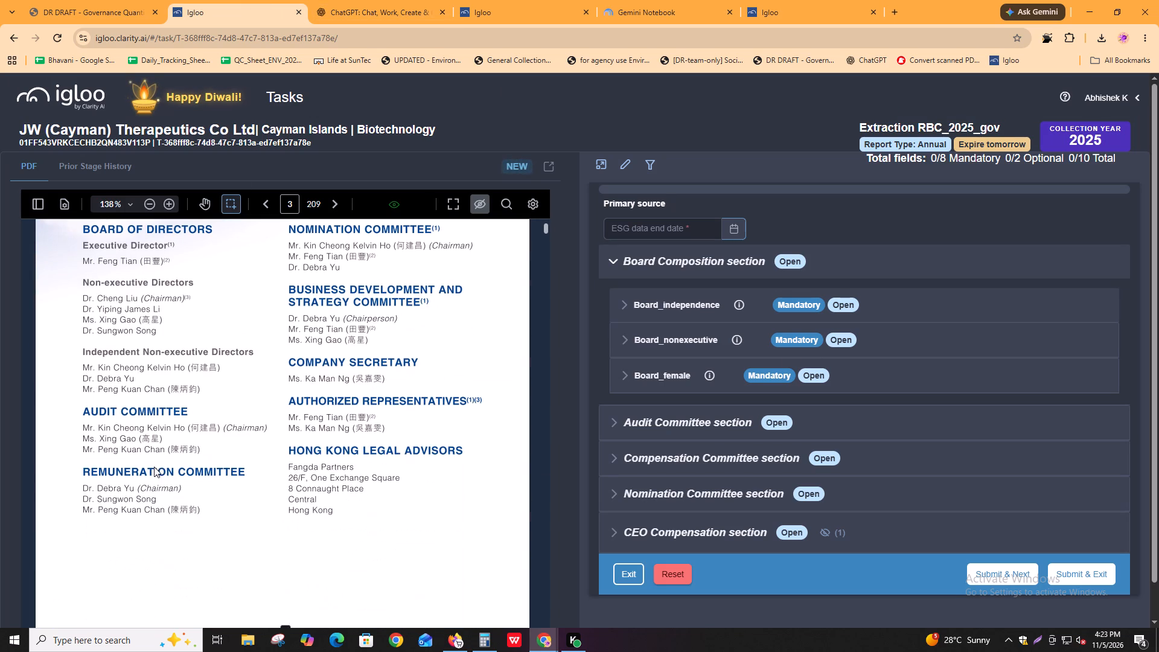
scroll(153, 438, up, 13)
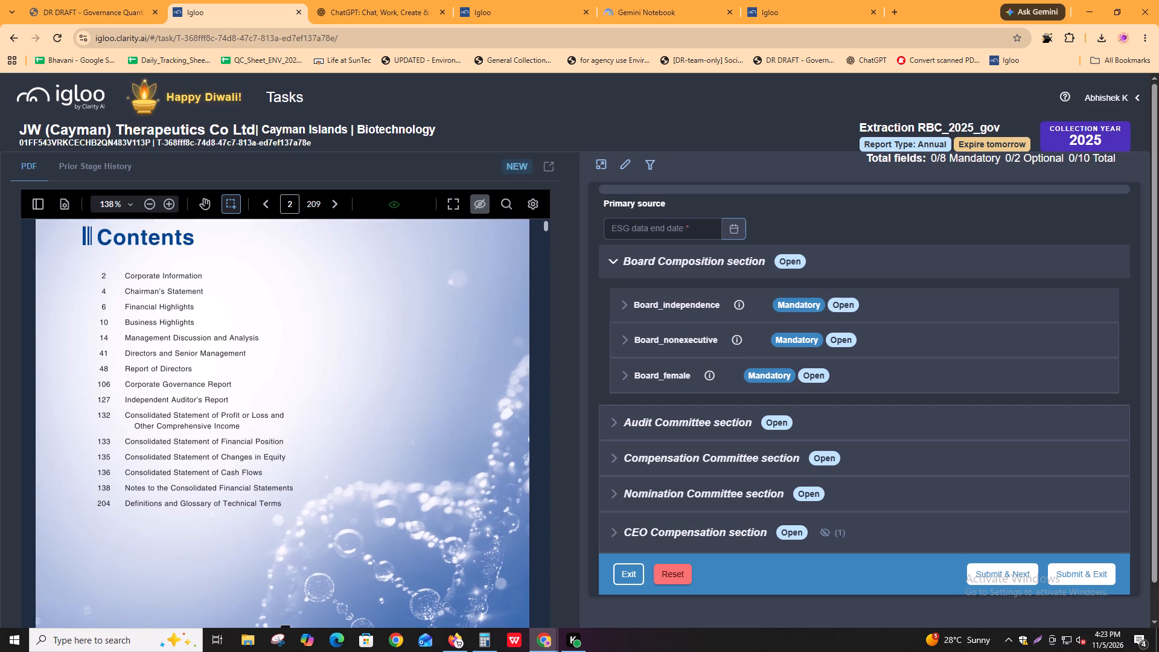
scroll(152, 438, down, 13)
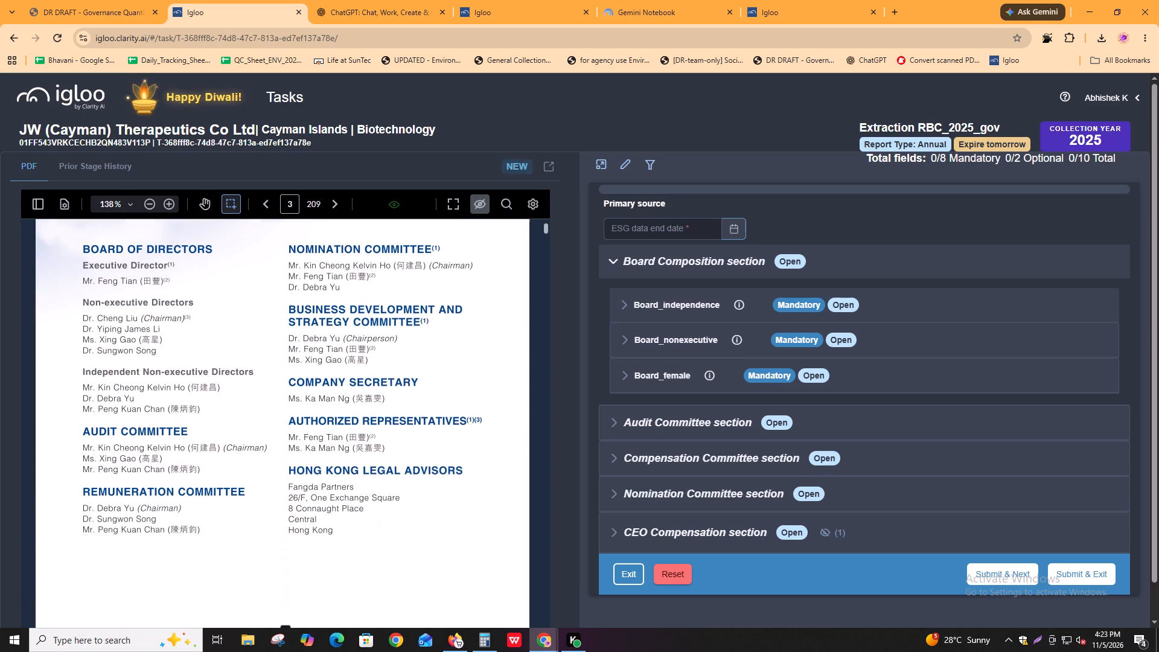
scroll(133, 441, up, 1)
scroll(136, 444, down, 4)
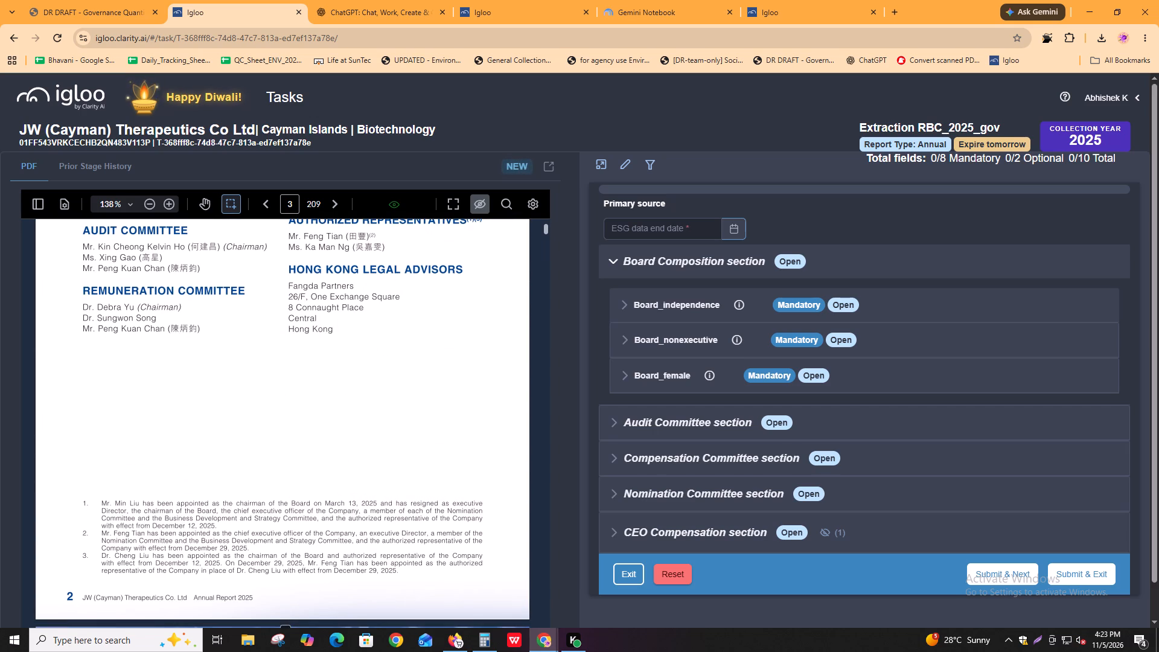
Read footnote 1 under Corporate Information for the former chairman's appointment, resignation, roles and effective dates.
drag(161, 504, 472, 508)
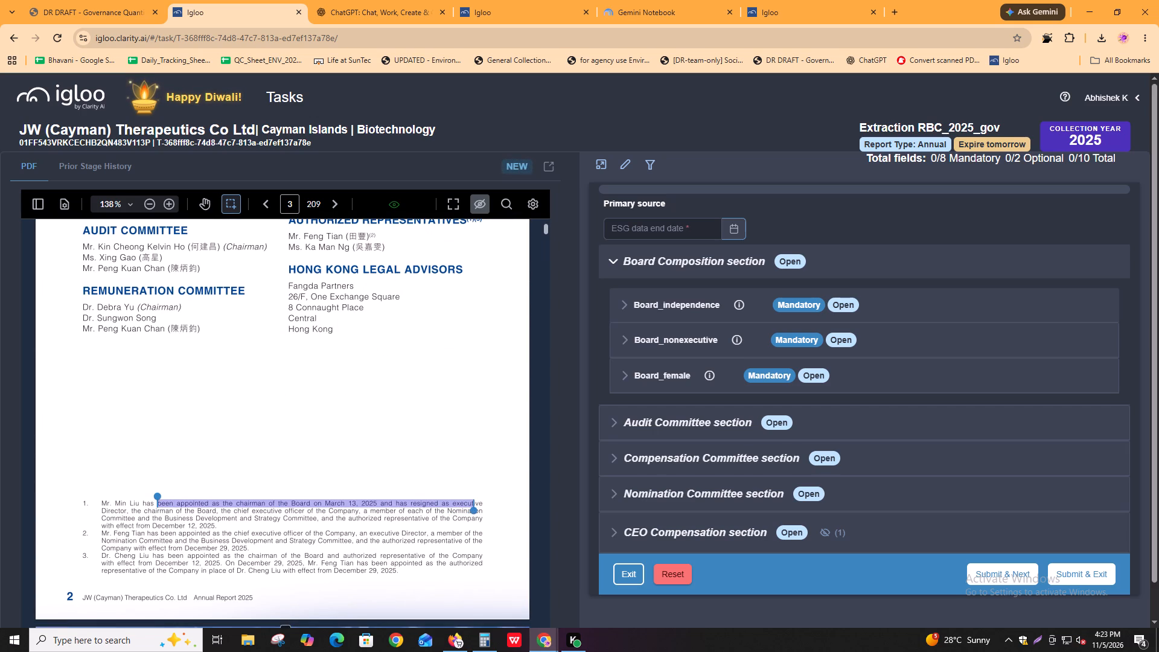
drag(101, 514, 263, 513)
right_drag(118, 514, 124, 514)
click(263, 513)
drag(249, 510, 263, 510)
click(263, 510)
drag(193, 514, 336, 511)
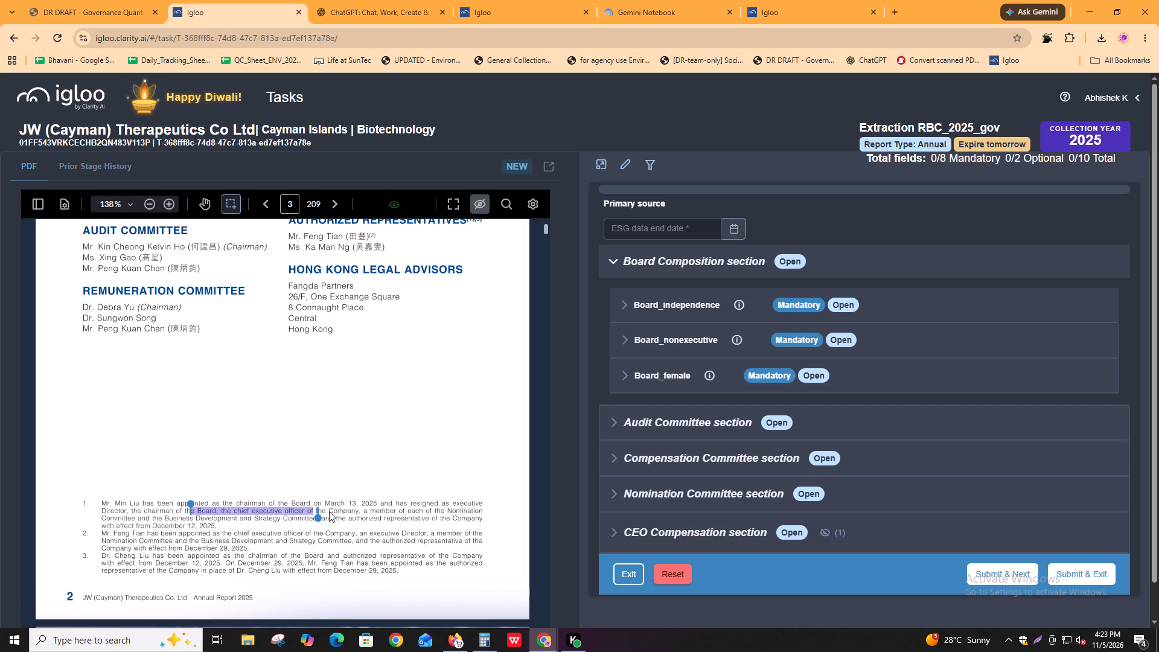
drag(336, 511, 453, 513)
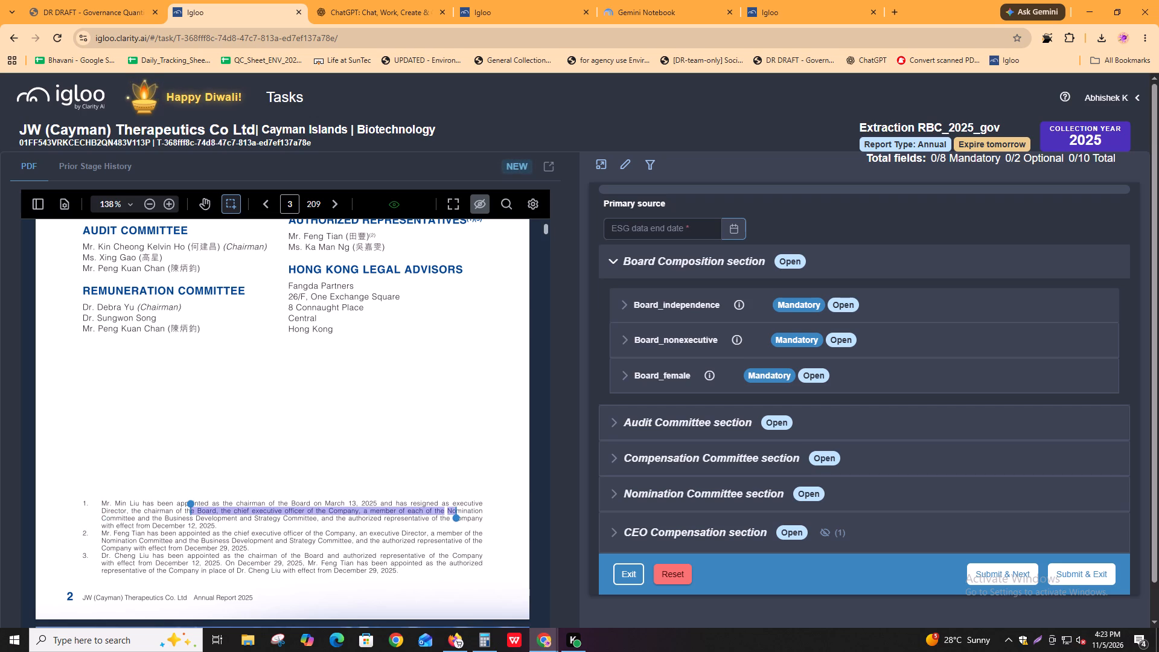
drag(386, 511, 401, 511)
click(401, 511)
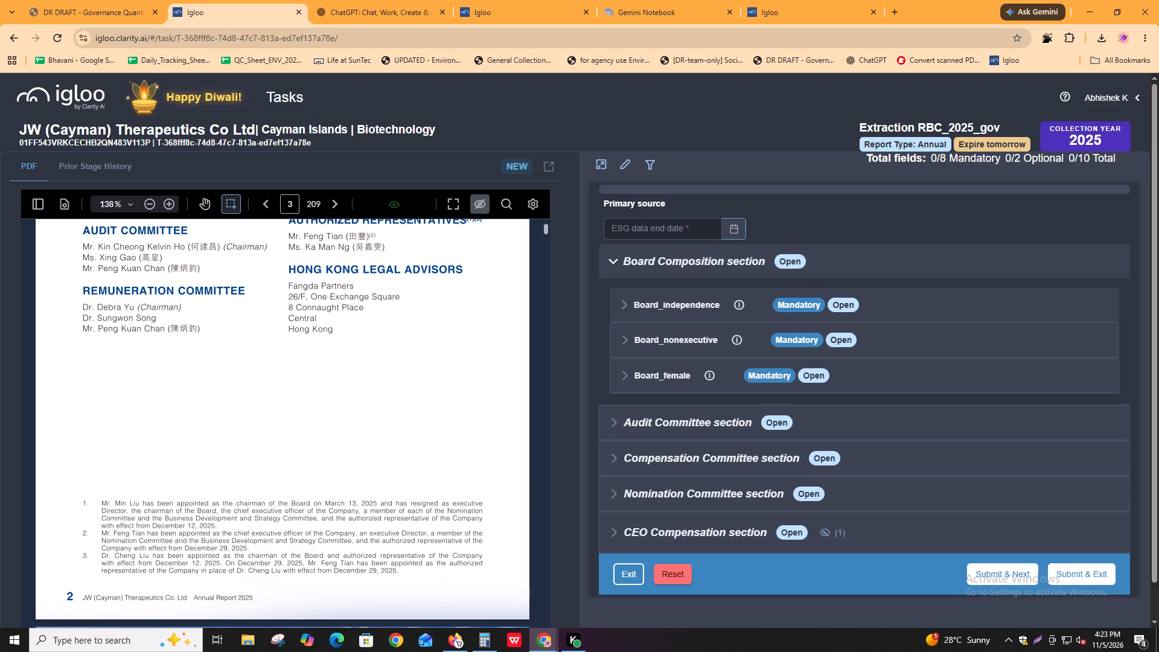
drag(284, 512, 481, 516)
click(481, 516)
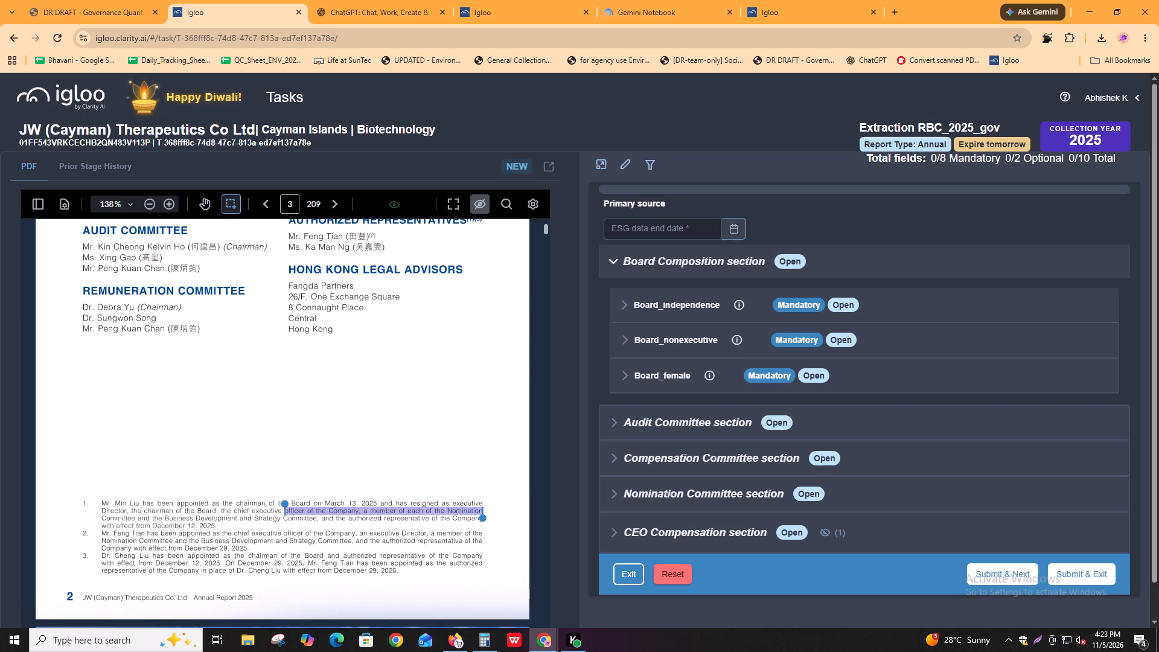
drag(194, 520, 421, 517)
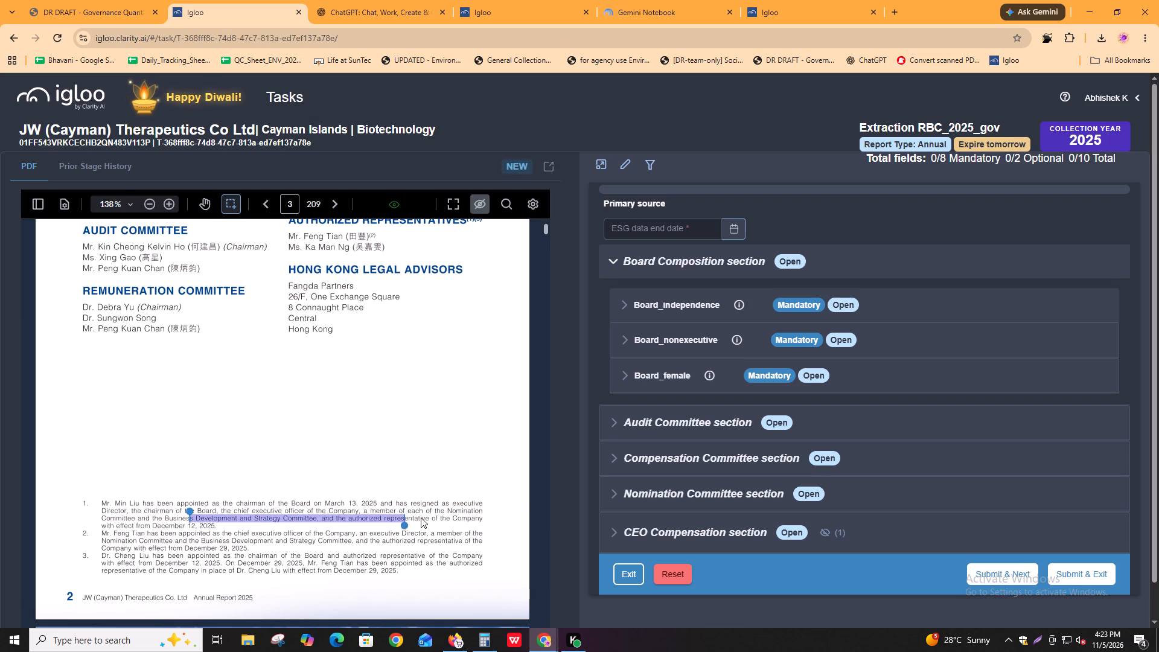
drag(421, 517, 474, 517)
click(474, 517)
drag(144, 526, 153, 526)
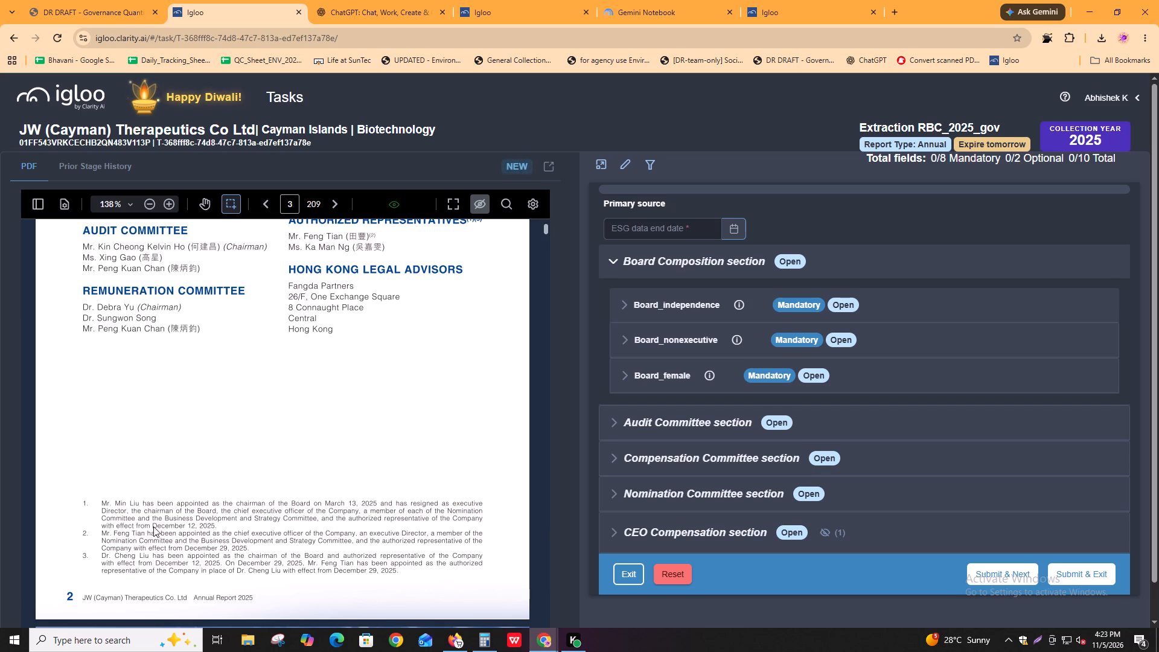
drag(153, 526, 194, 526)
click(194, 526)
Check the footnotes on PDF page 3 against the listed directors, committee members and authorized representatives.
scroll(212, 505, up, 4)
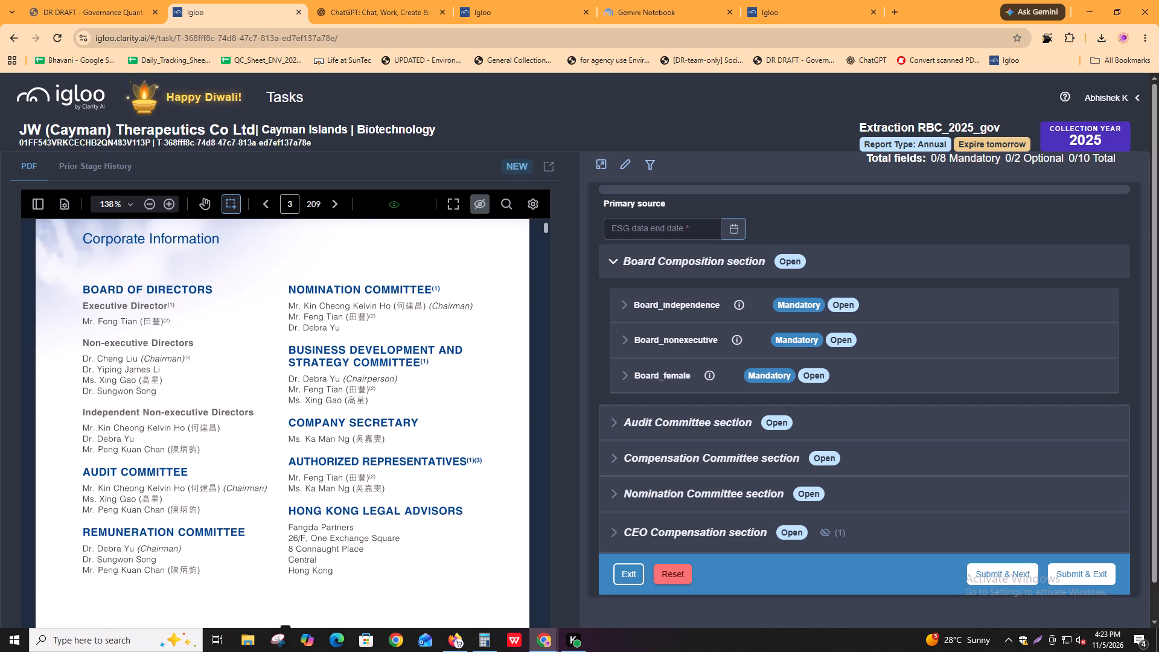
scroll(187, 414, down, 5)
scroll(129, 446, up, 2)
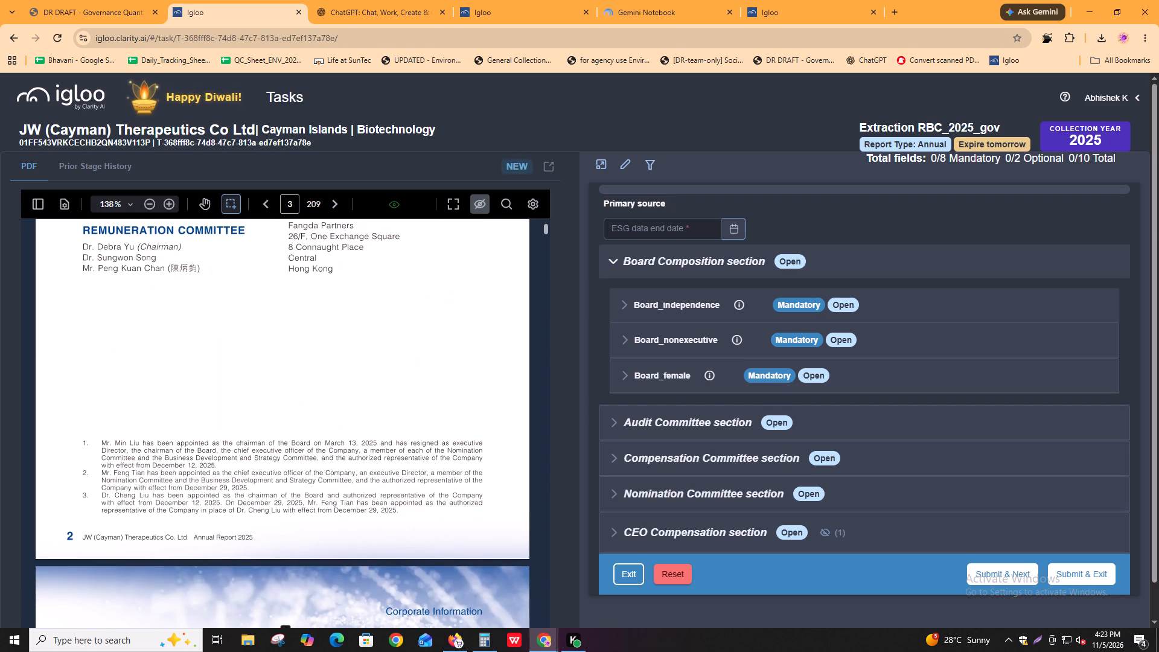
scroll(129, 446, up, 5)
scroll(129, 444, down, 1)
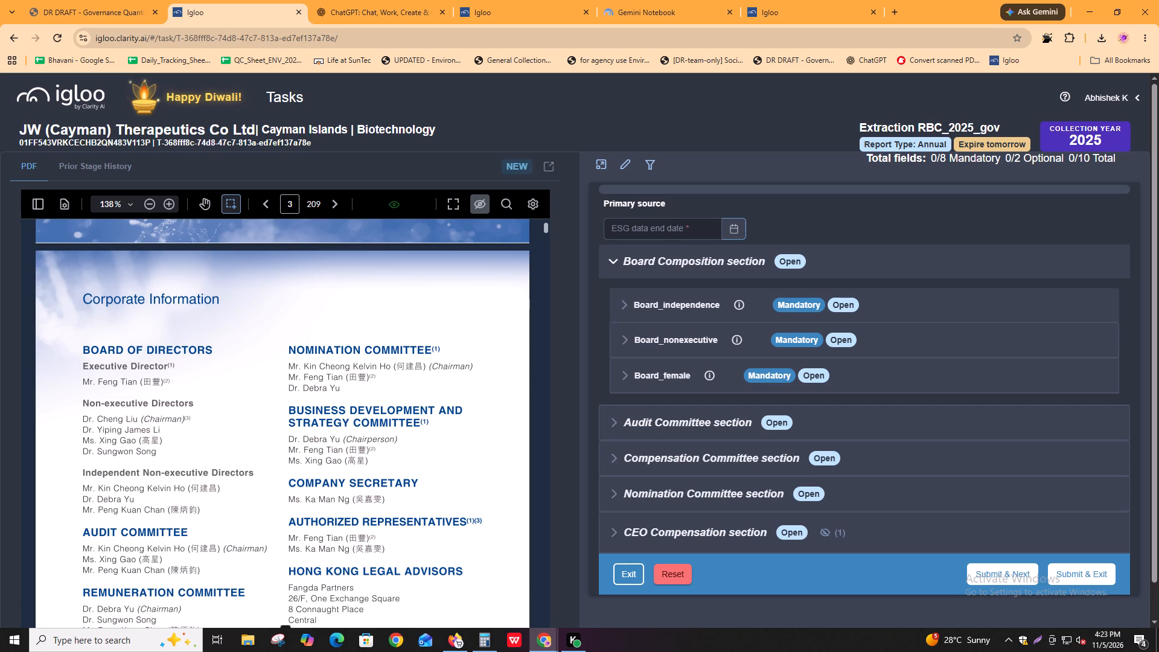
scroll(160, 513, down, 5)
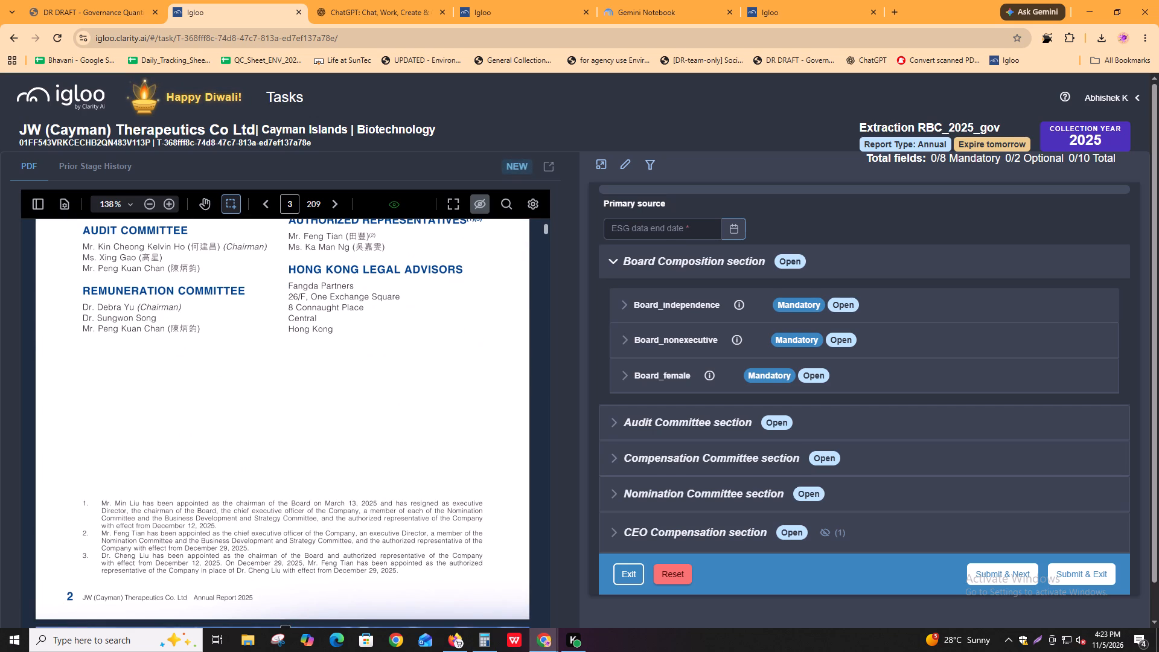
ctrl+scroll(103, 532, up, 1)
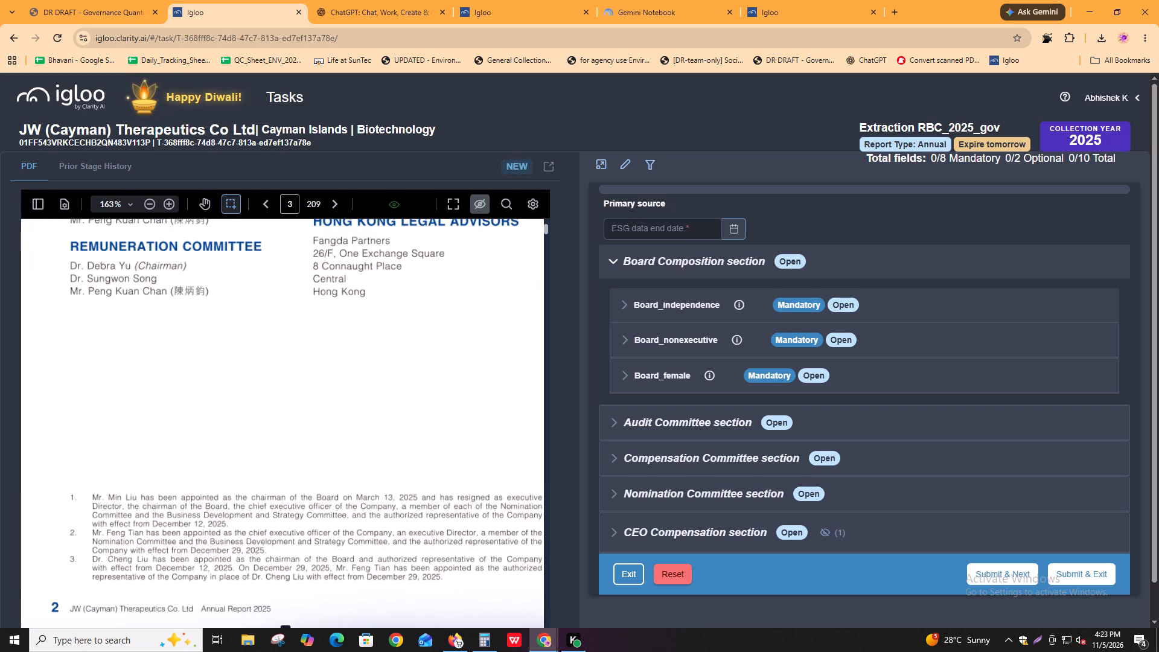
shift+scroll(103, 532, down, 1)
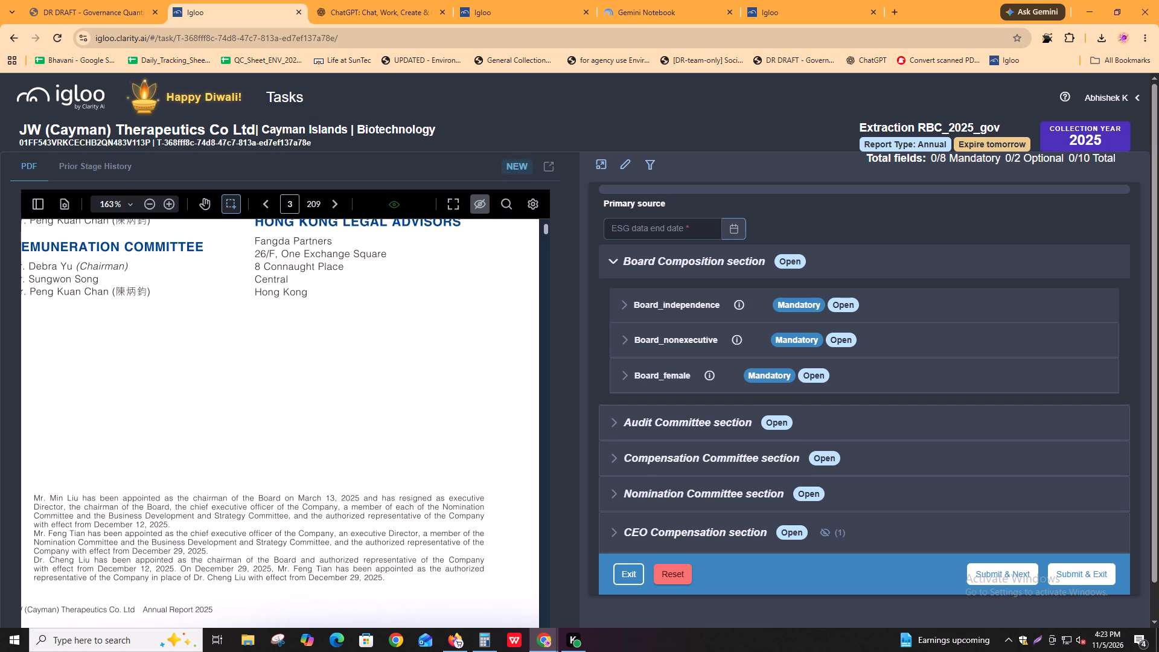
scroll(183, 510, down, 2)
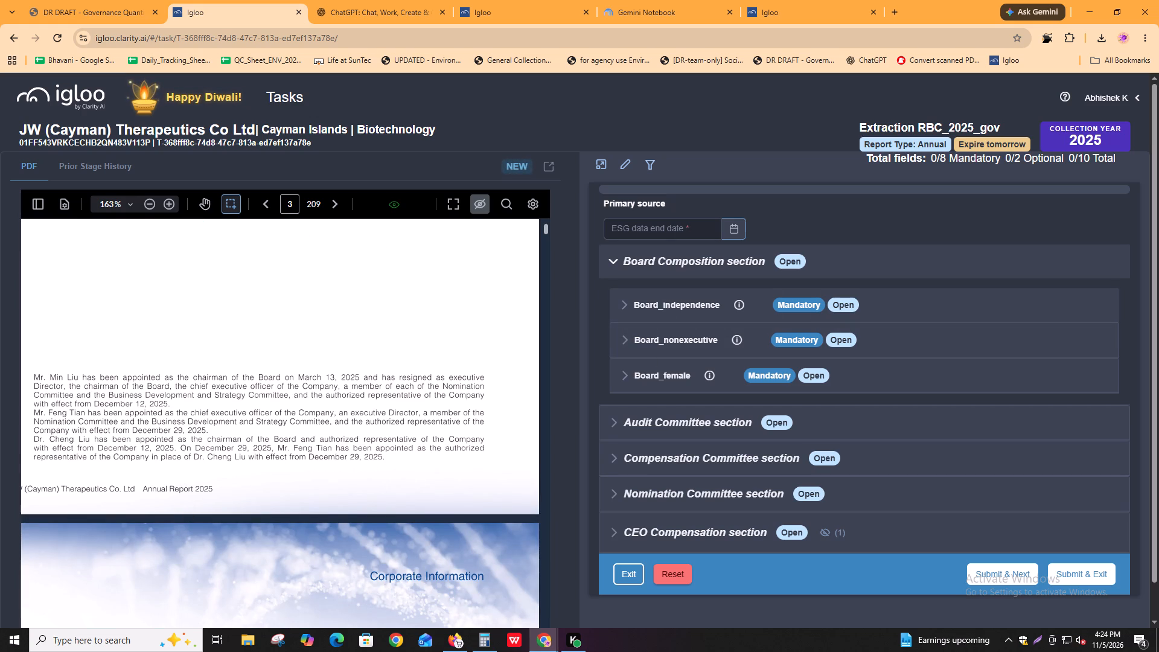
Read footnotes 2 and 3 for the chief executive's and current chairman's appointments, the authorized representative changes and their effective dates.
drag(212, 418, 486, 421)
click(486, 421)
drag(155, 427, 197, 430)
click(197, 430)
drag(56, 438, 462, 459)
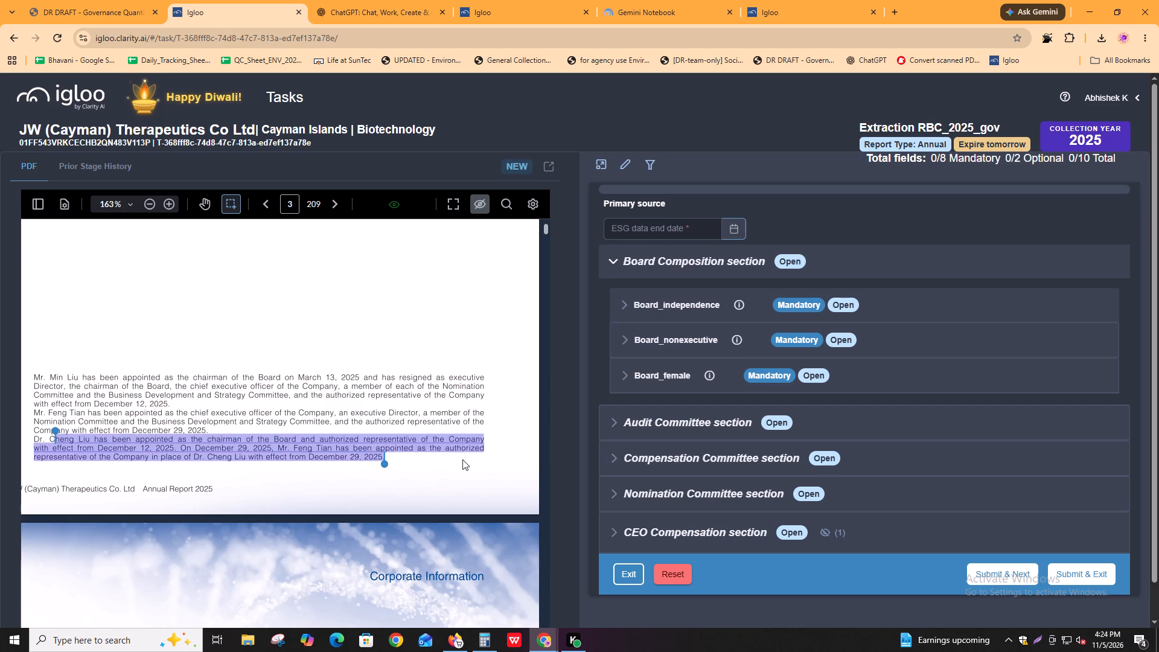
drag(462, 459, 477, 455)
click(477, 455)
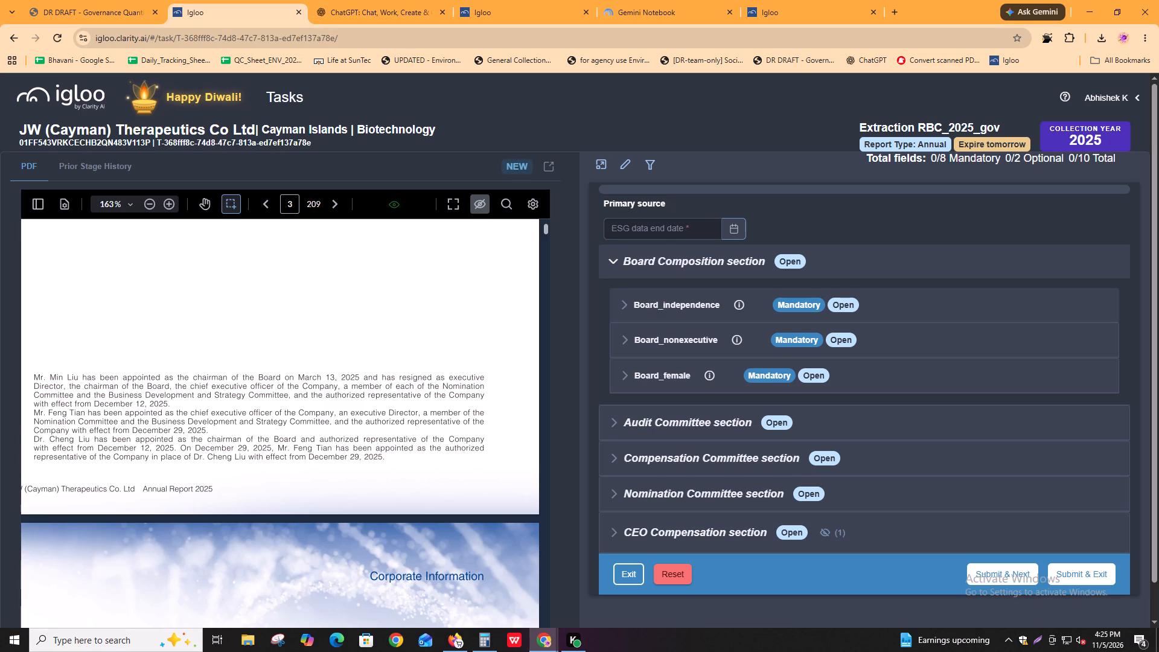
click(32, 436)
drag(33, 438, 229, 439)
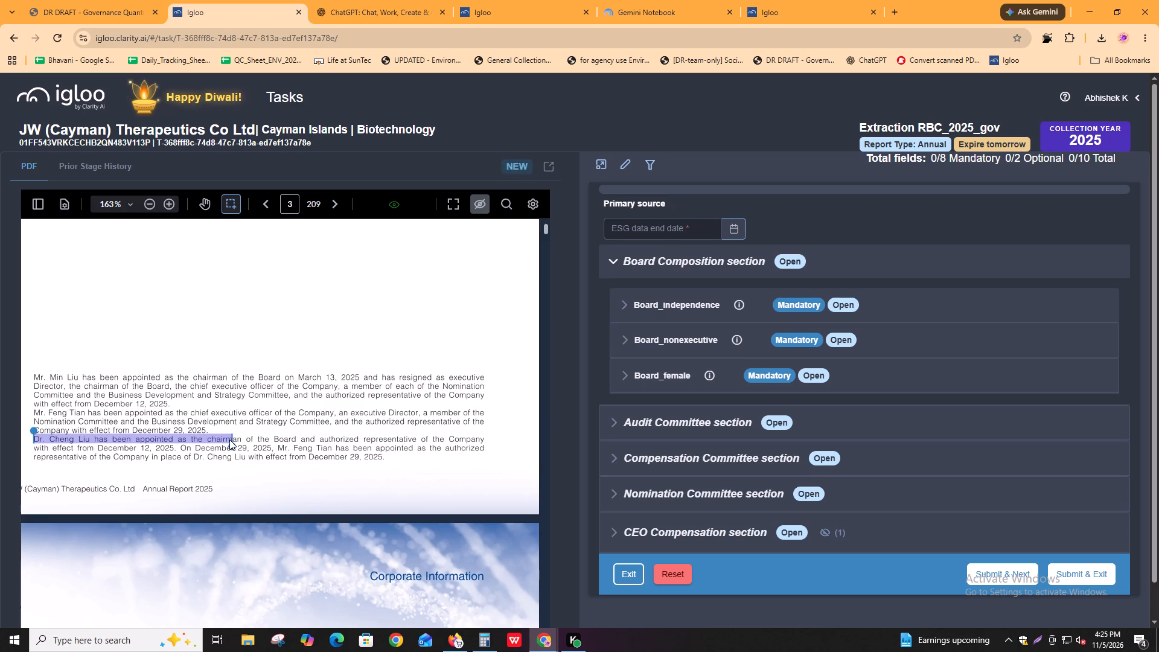
drag(229, 439, 430, 455)
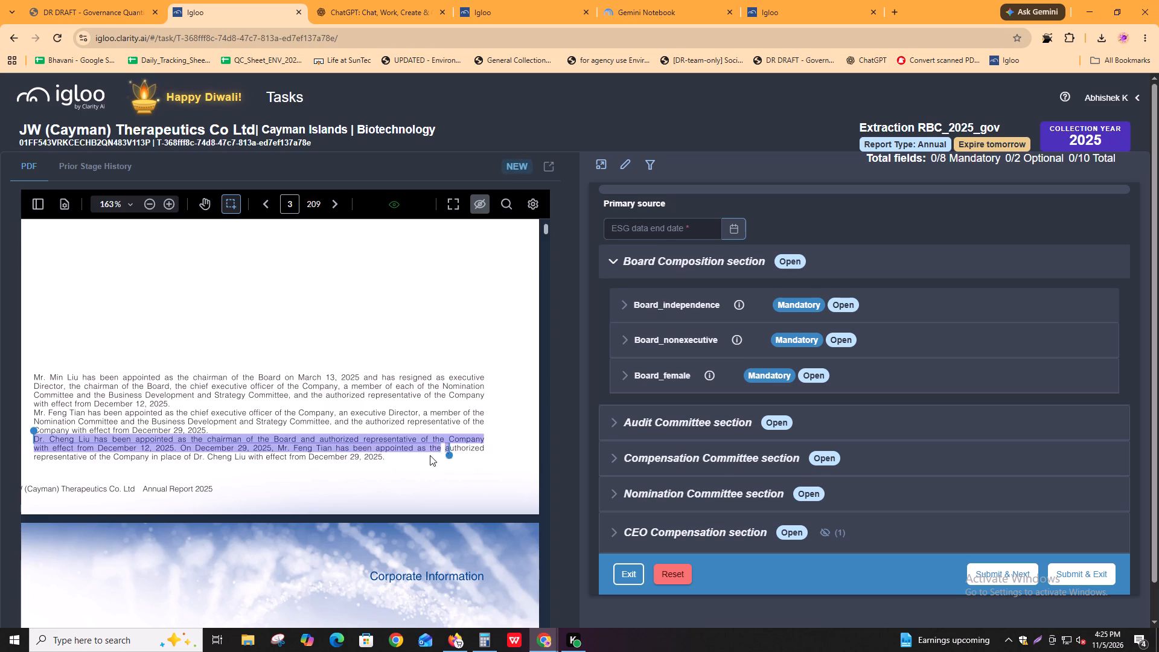
drag(430, 455, 424, 471)
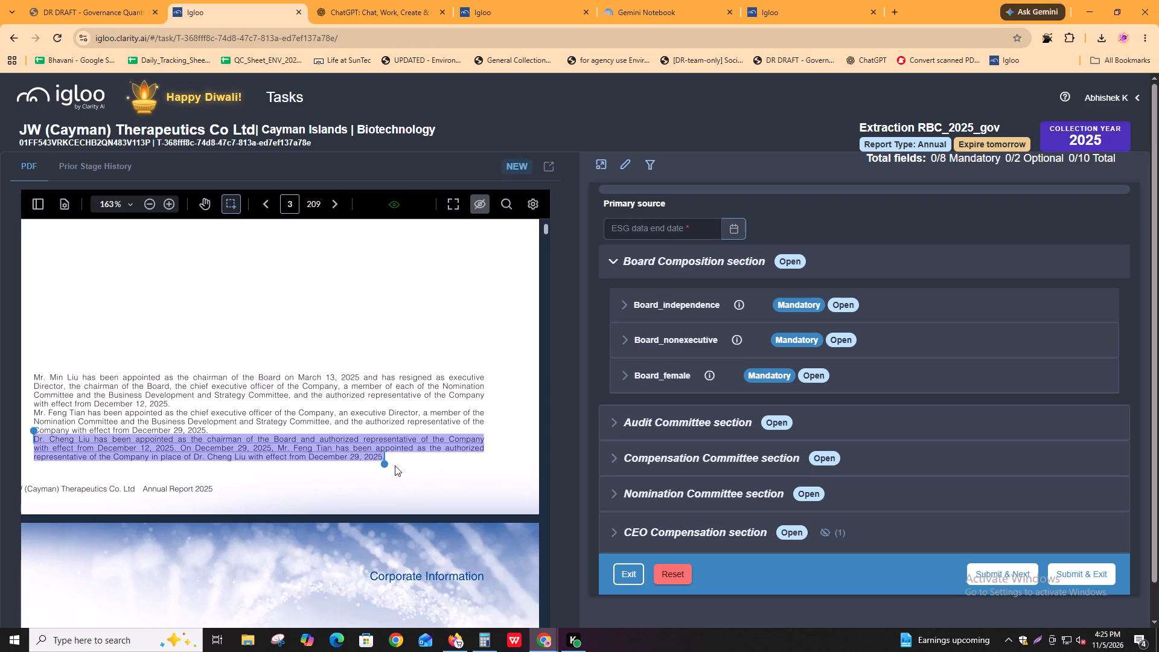
click(37, 441)
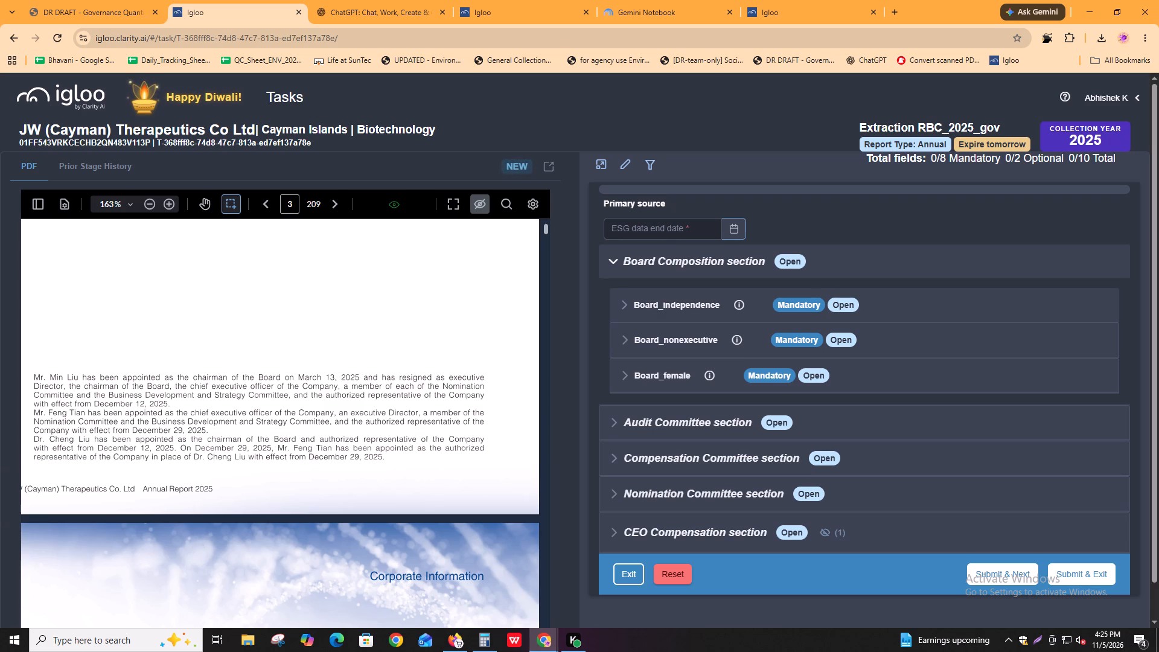
drag(34, 438, 219, 438)
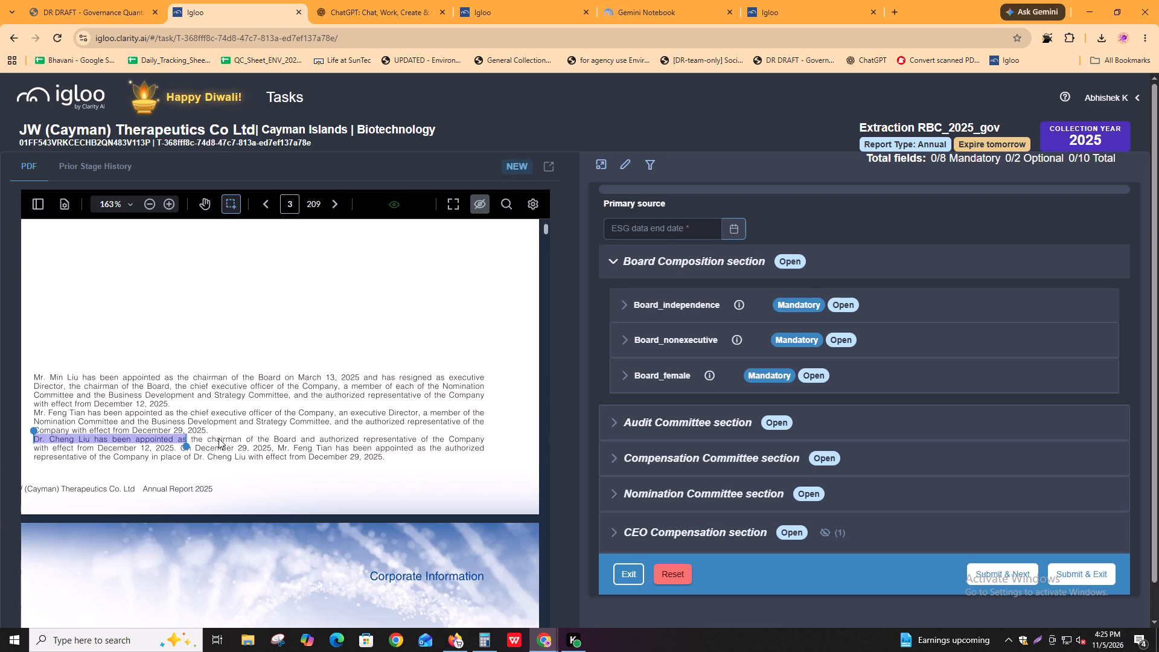
drag(219, 438, 461, 431)
click(461, 431)
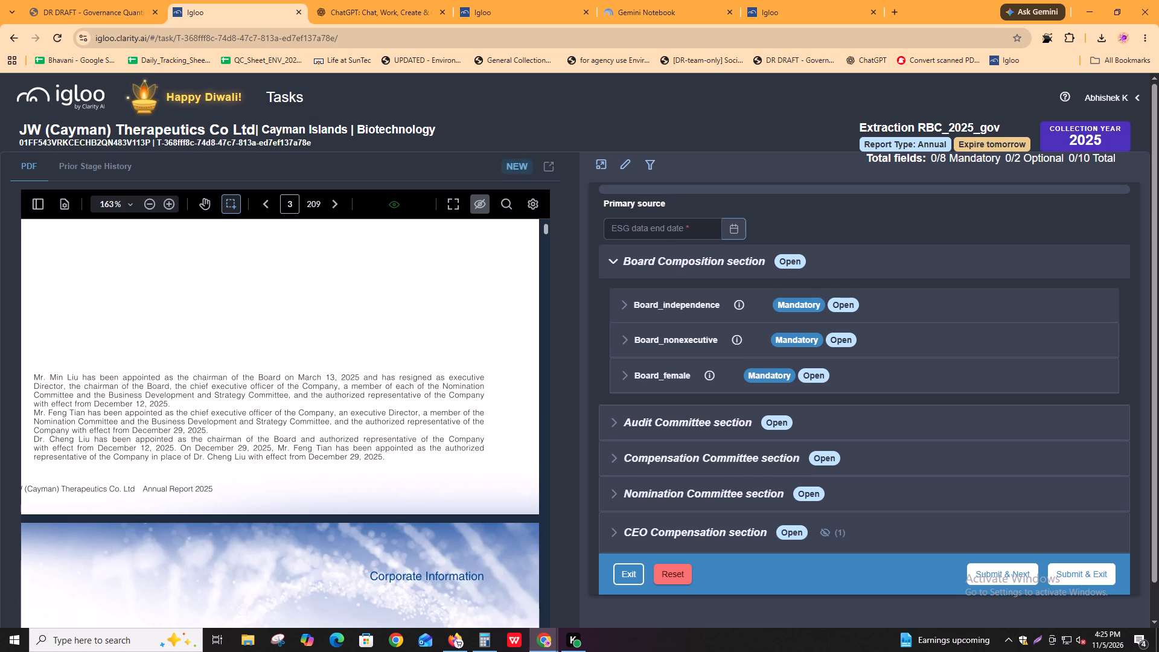
drag(33, 438, 103, 443)
drag(103, 443, 174, 467)
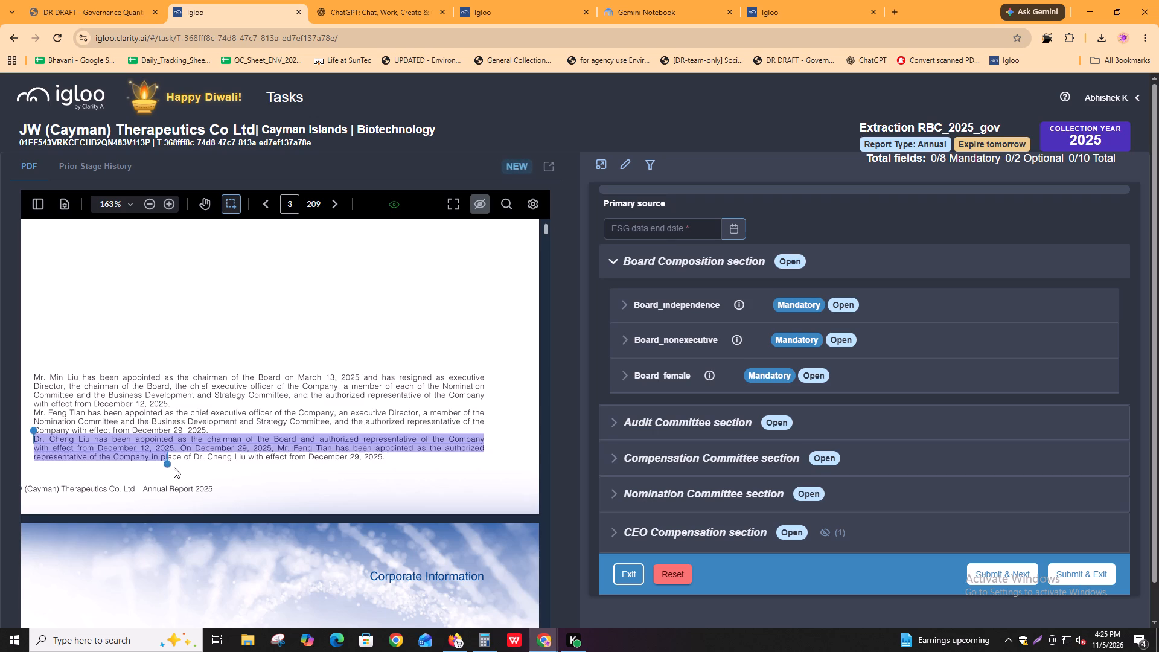
drag(174, 467, 476, 456)
click(476, 456)
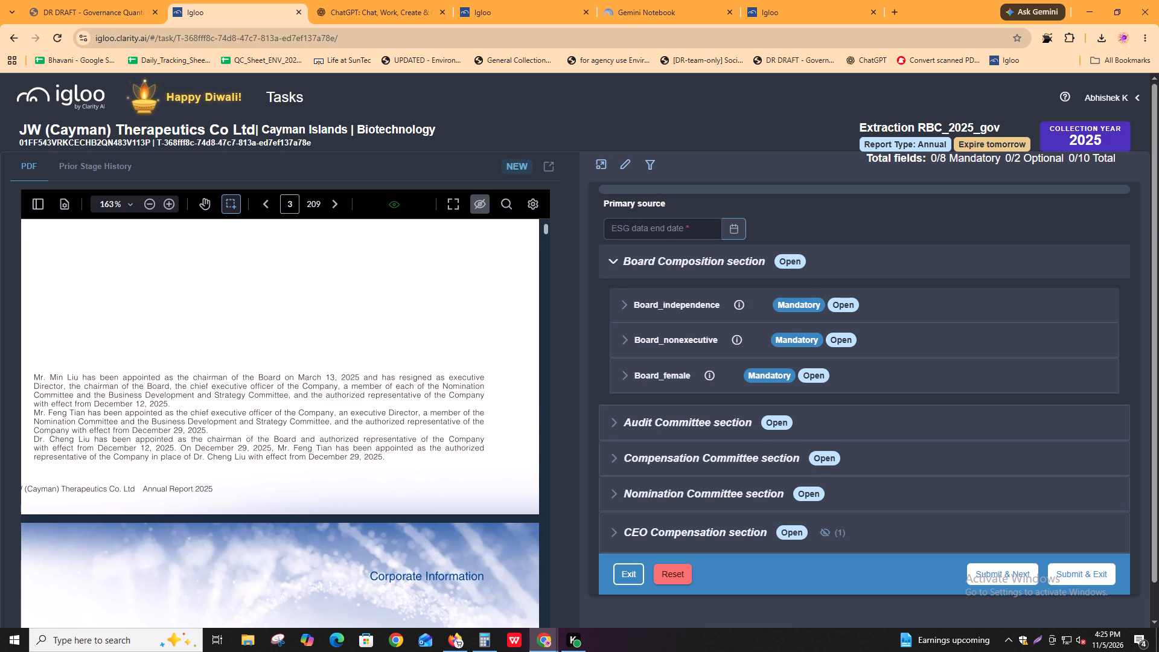
Review the Corporate Information lists of executive, non-executive and independent directors and committee members against the footnotes.
scroll(336, 456, up, 8)
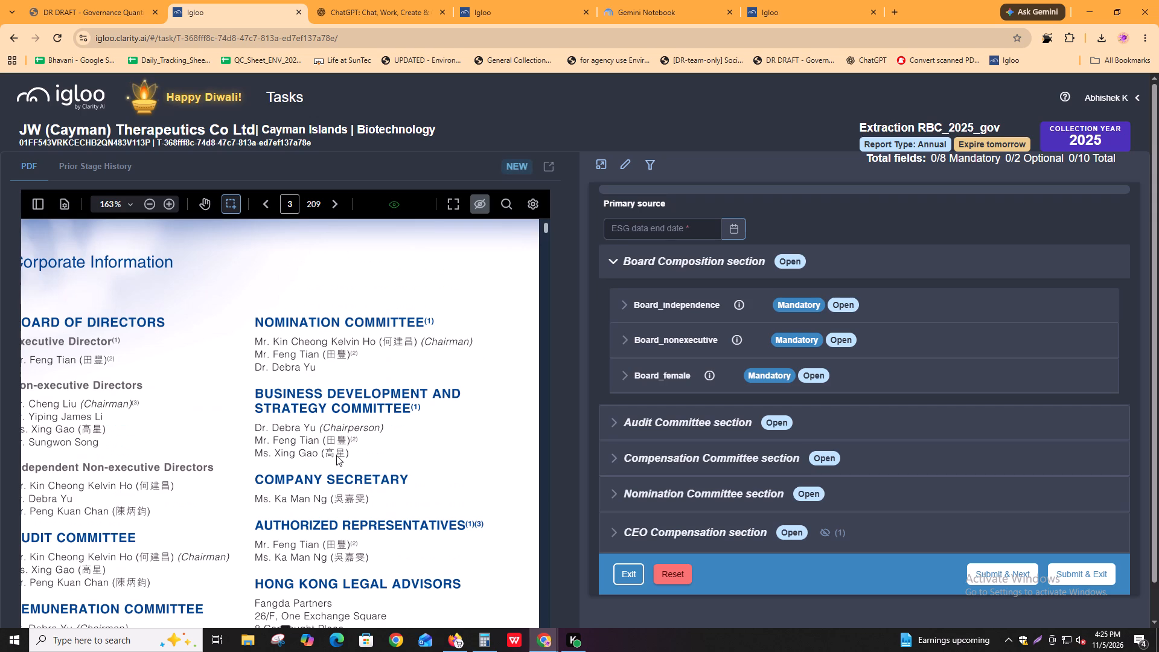
shift+scroll(336, 455, up, 1)
scroll(336, 455, down, 3)
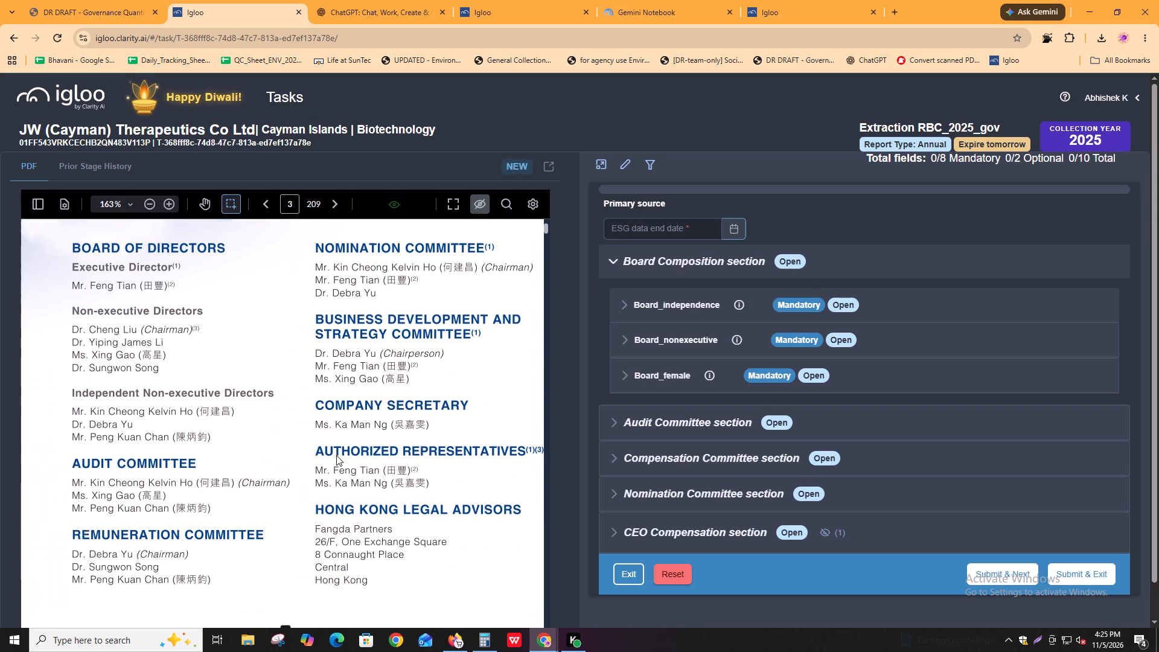
scroll(336, 455, down, 4)
shift+scroll(345, 458, down, 1)
scroll(345, 458, up, 3)
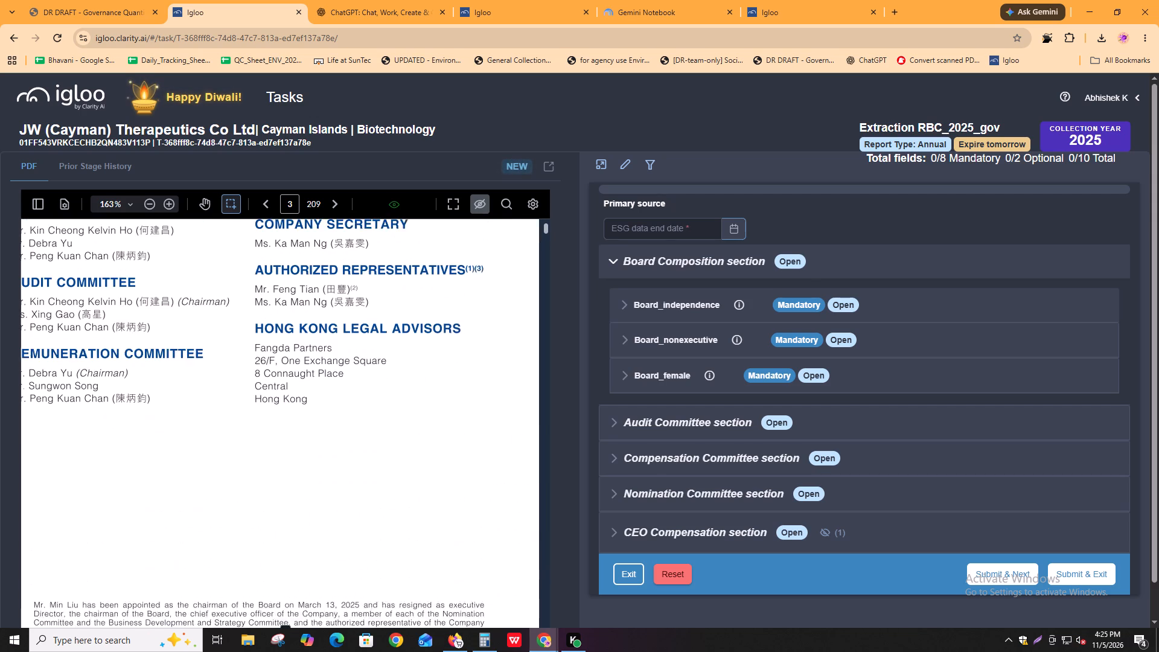
scroll(345, 463, up, 5)
shift+scroll(345, 474, up, 1)
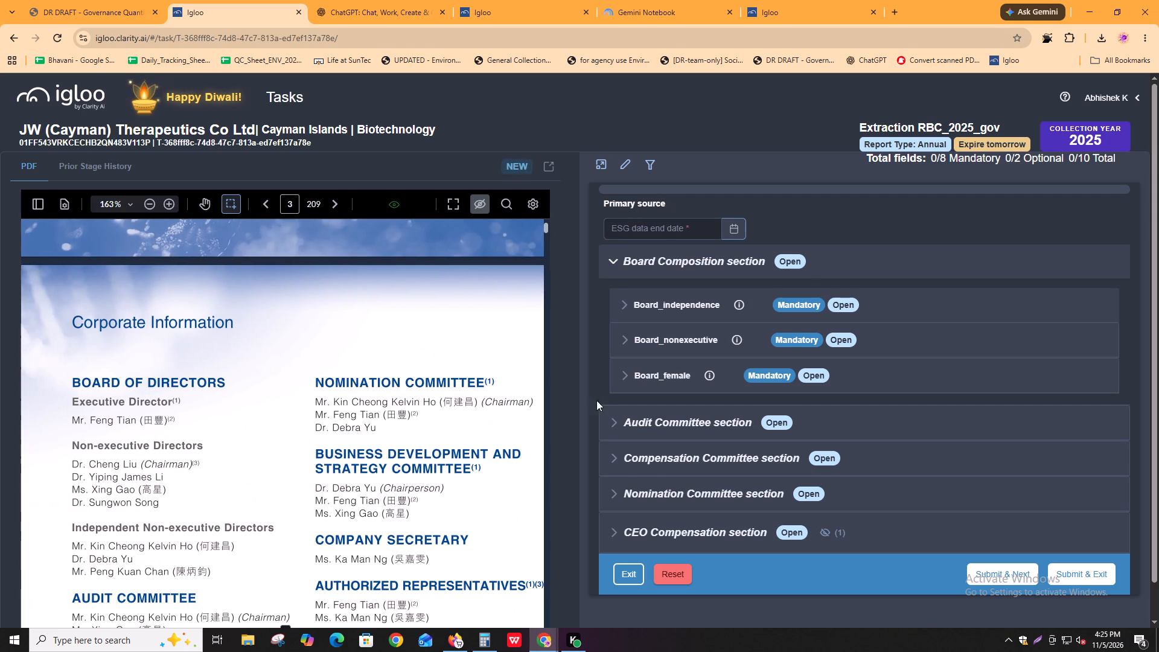
For Board_independence, enter the calculation "(3/8)*100 =" in the comments, based on the report's independent and total director counts.
click(703, 312)
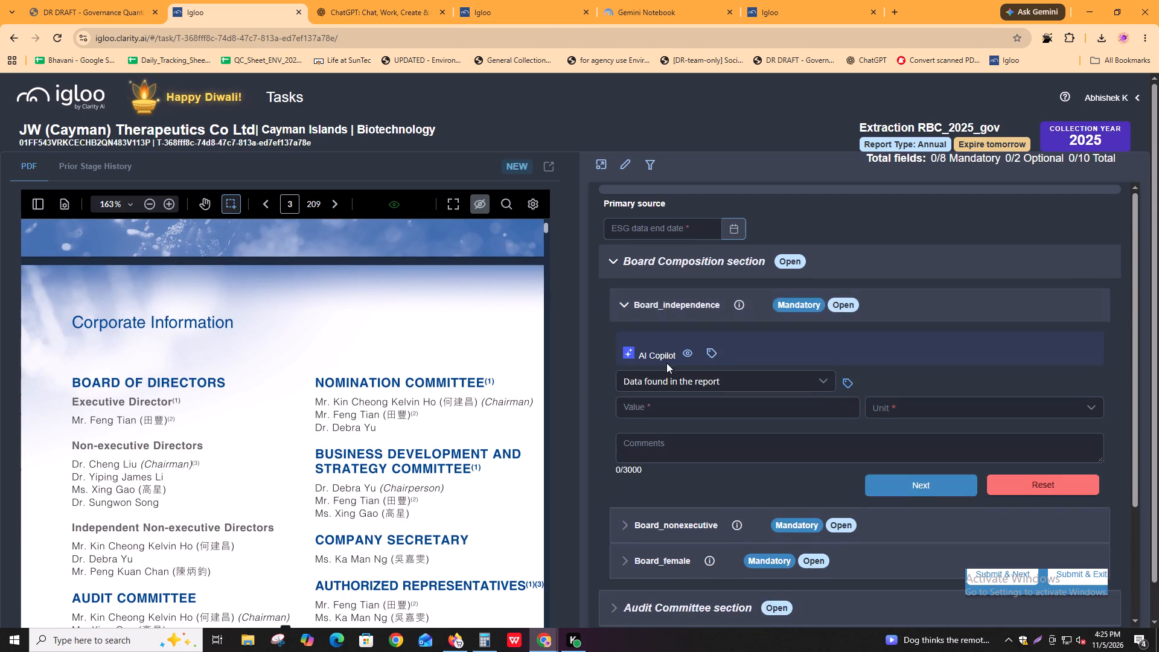
scroll(666, 363, down, 3)
scroll(934, 274, up, 3)
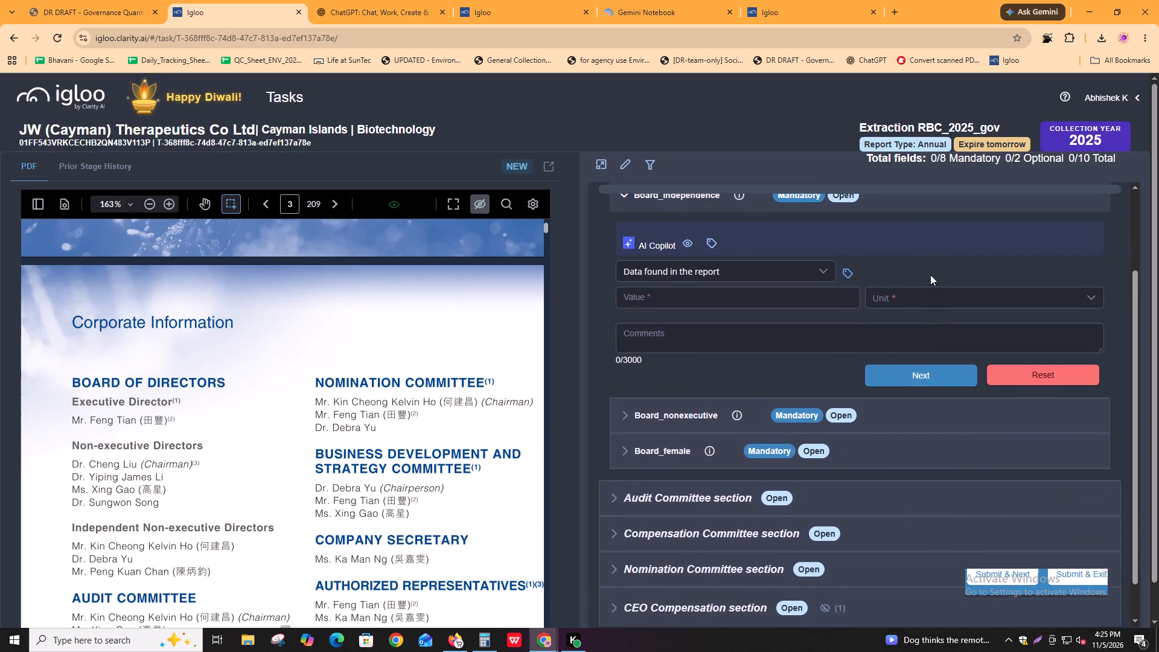
scroll(930, 275, up, 1)
scroll(58, 549, down, 4)
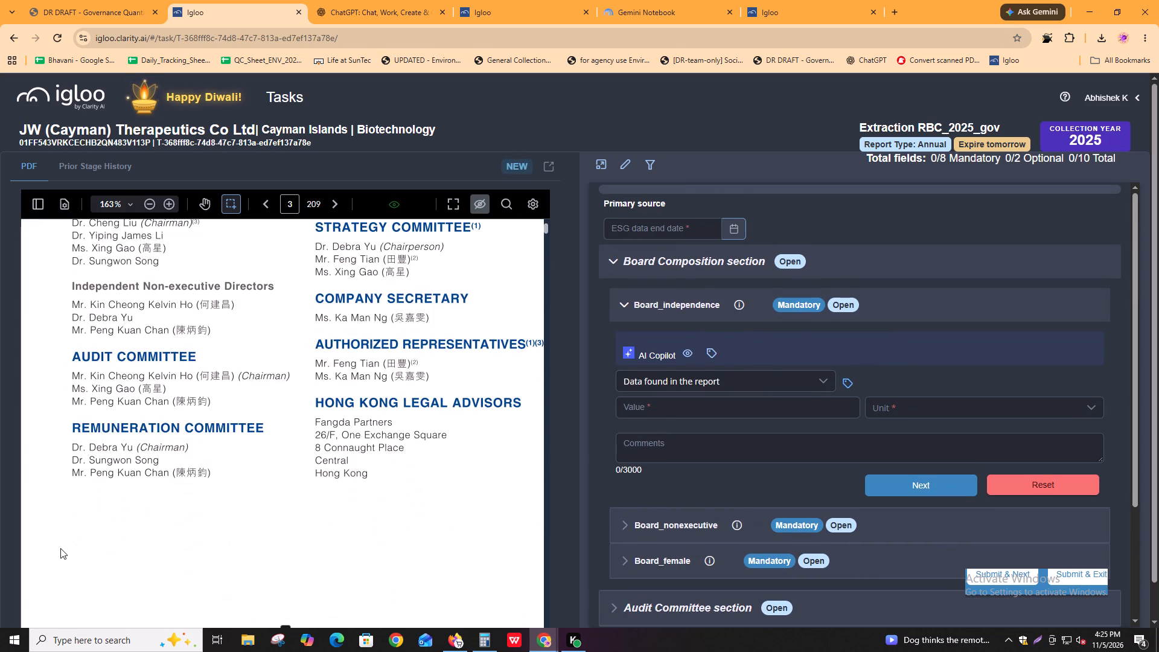
scroll(60, 548, up, 3)
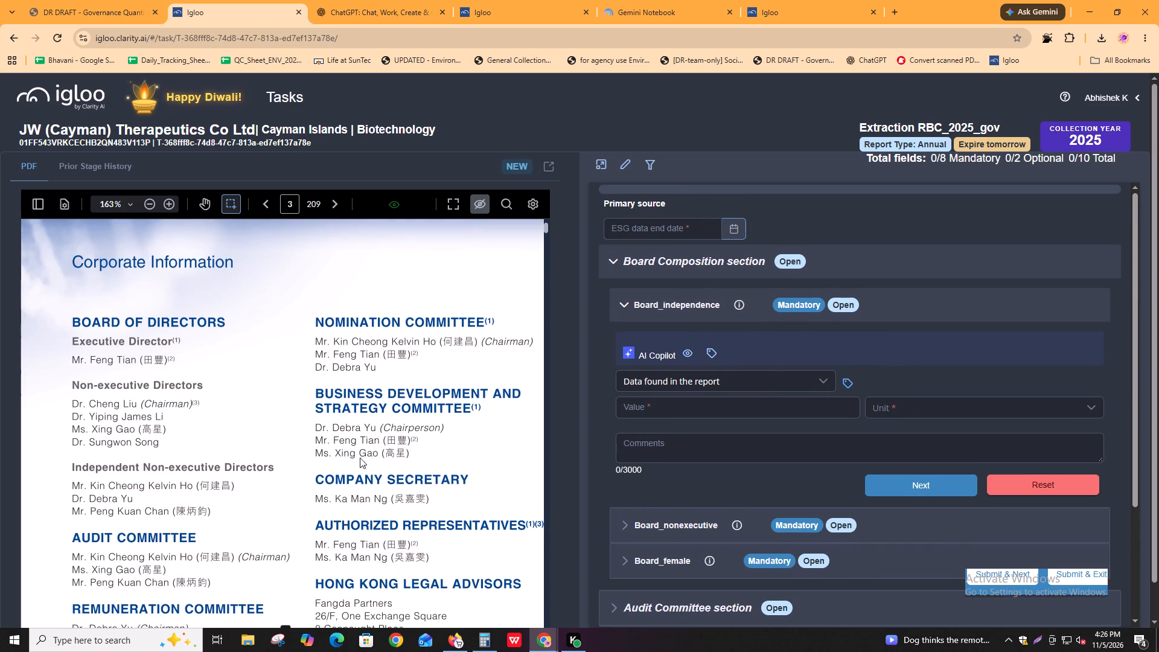
click(729, 454)
text((3/)
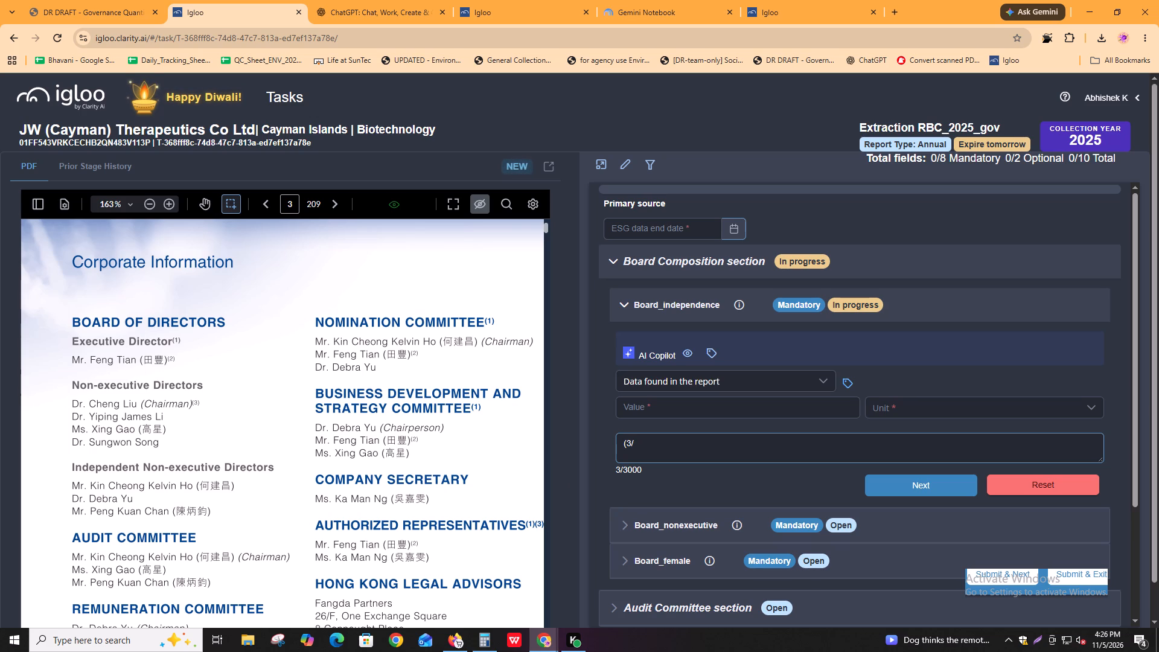
click(733, 457)
right_click(733, 457)
click(676, 446)
key(8)
text()*)
text(100 =)
key(space)
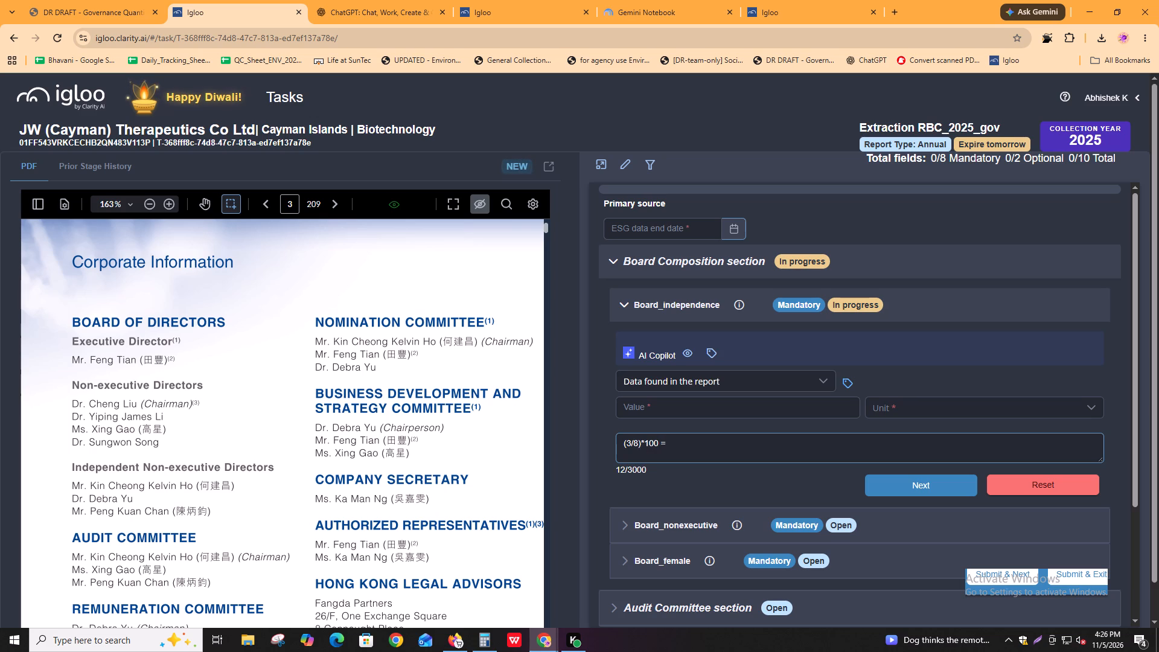
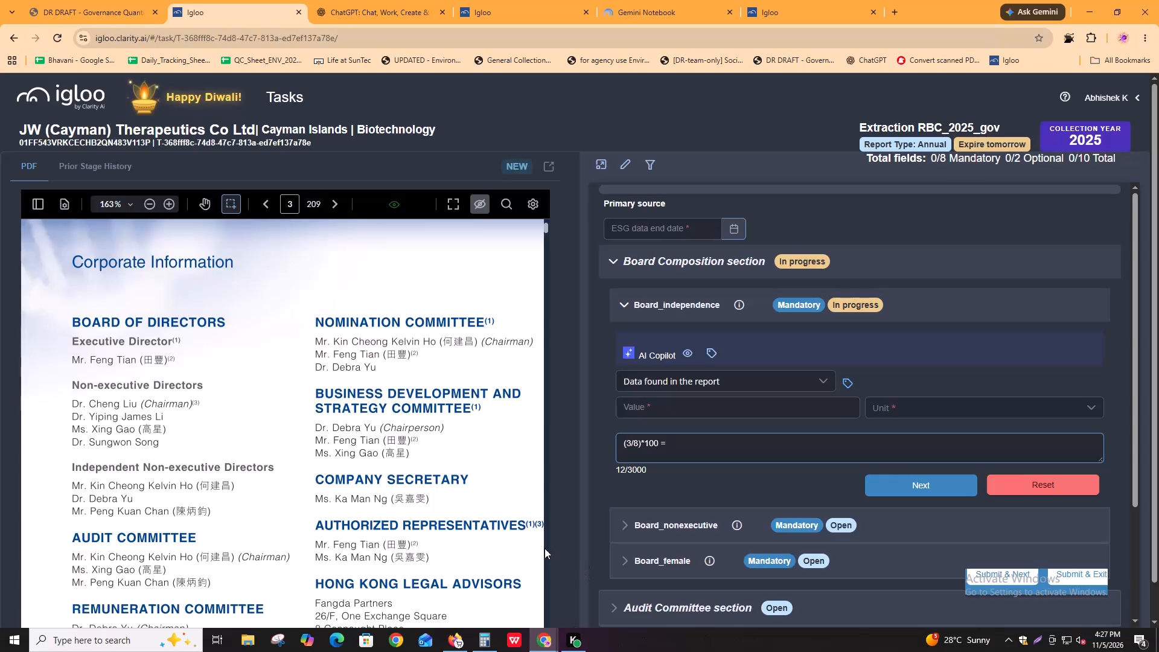
Recheck the directors and footnotes, calculate 3/8*100 in Calculator, and complete the Board_independence comment with 37.5%.
click(680, 449)
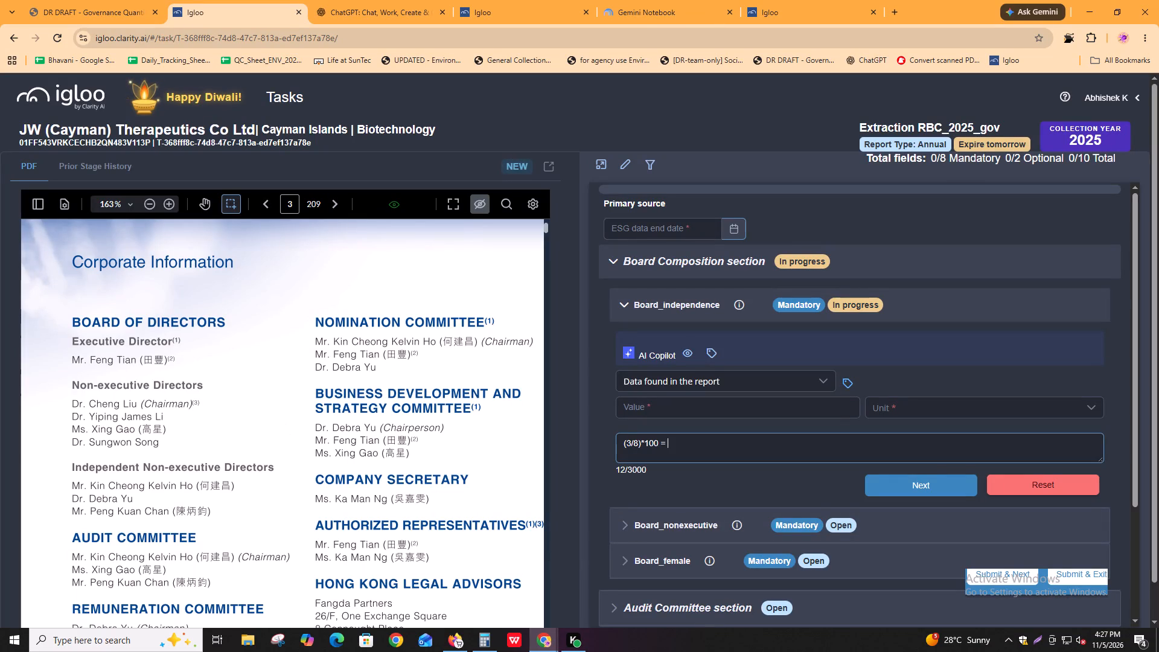
scroll(112, 483, down, 8)
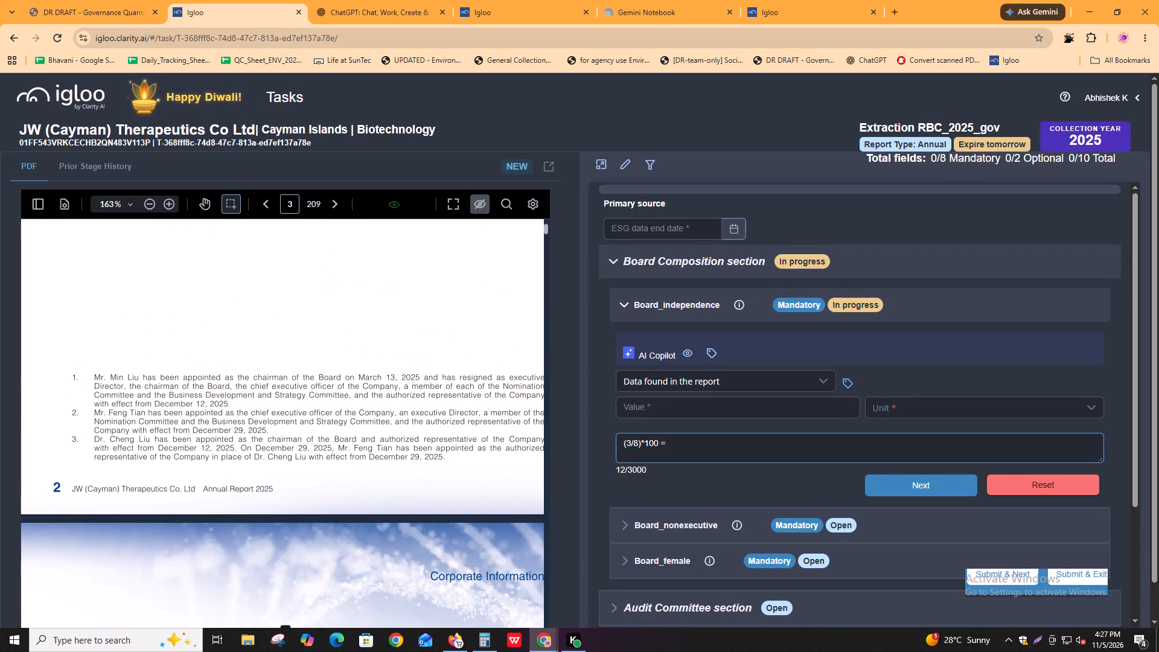
shift+scroll(337, 453, down, 2)
shift+scroll(337, 455, up, 3)
scroll(335, 457, up, 7)
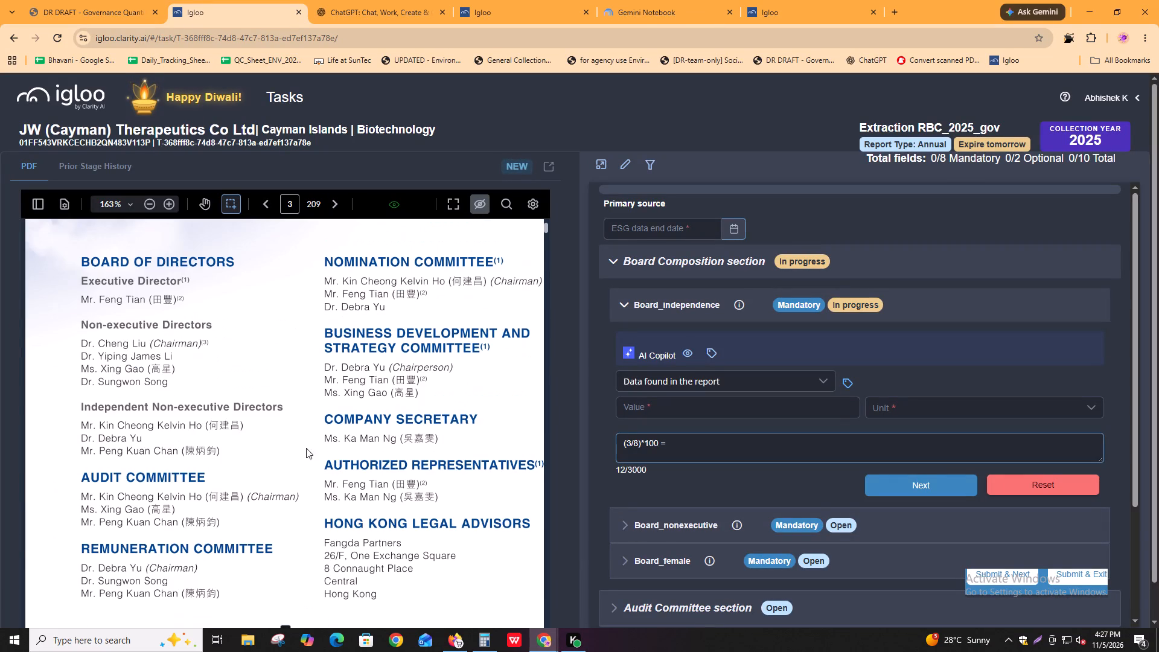
key(alt+Tab)
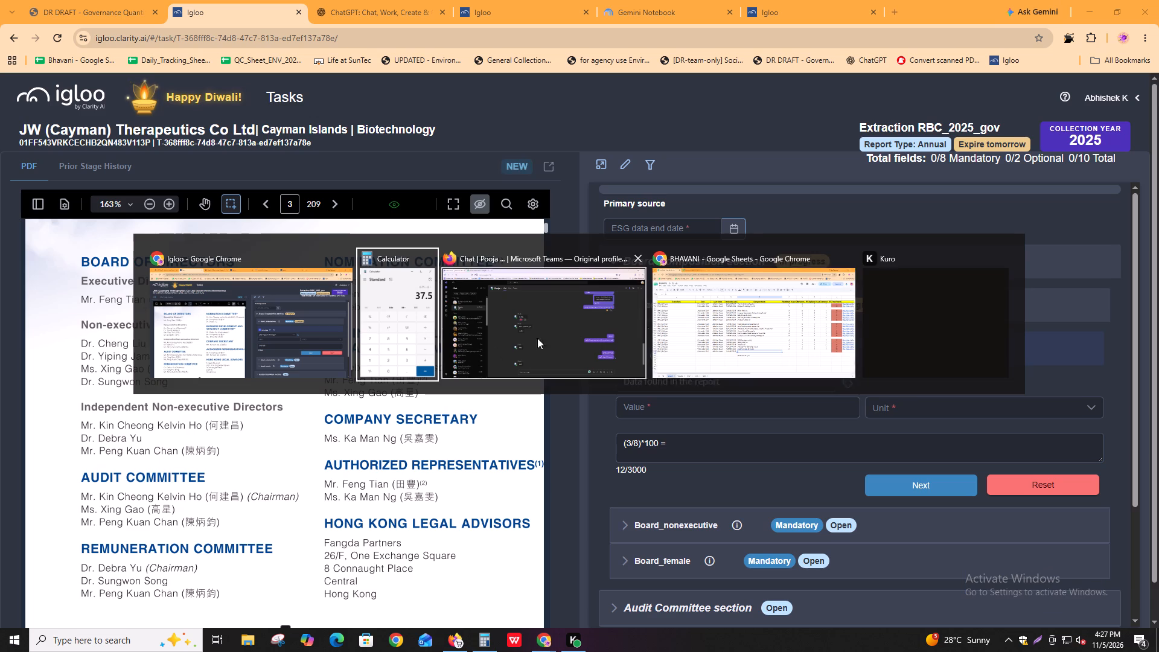
alt+click(420, 331)
click(908, 364)
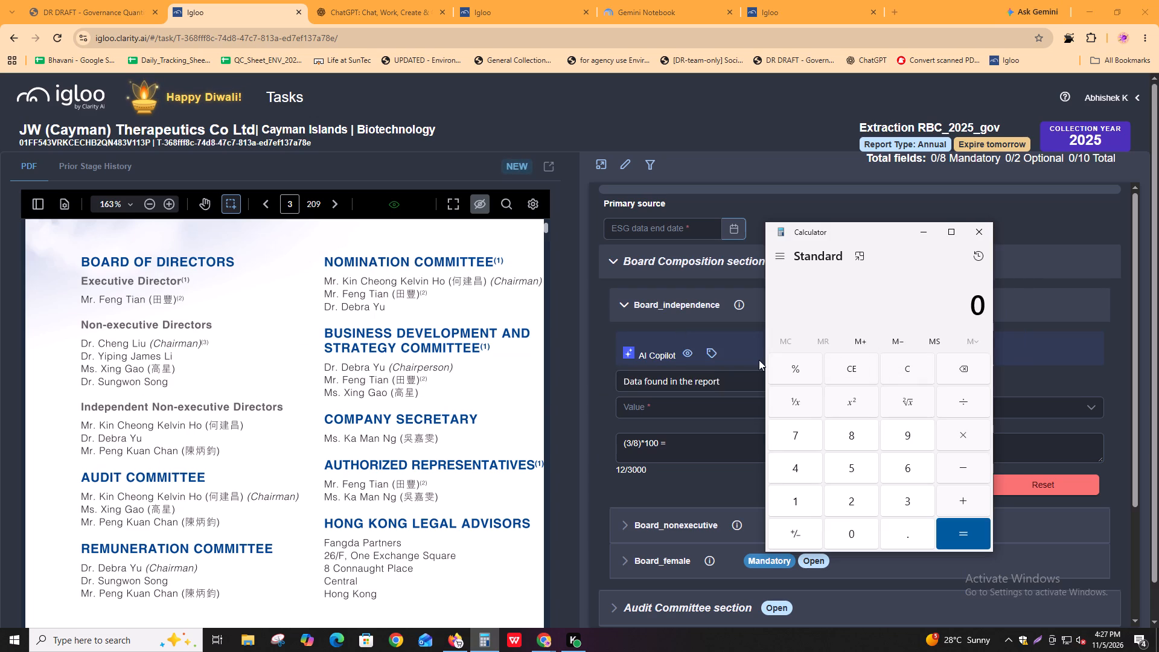
text(3/8*100)
key(Return)
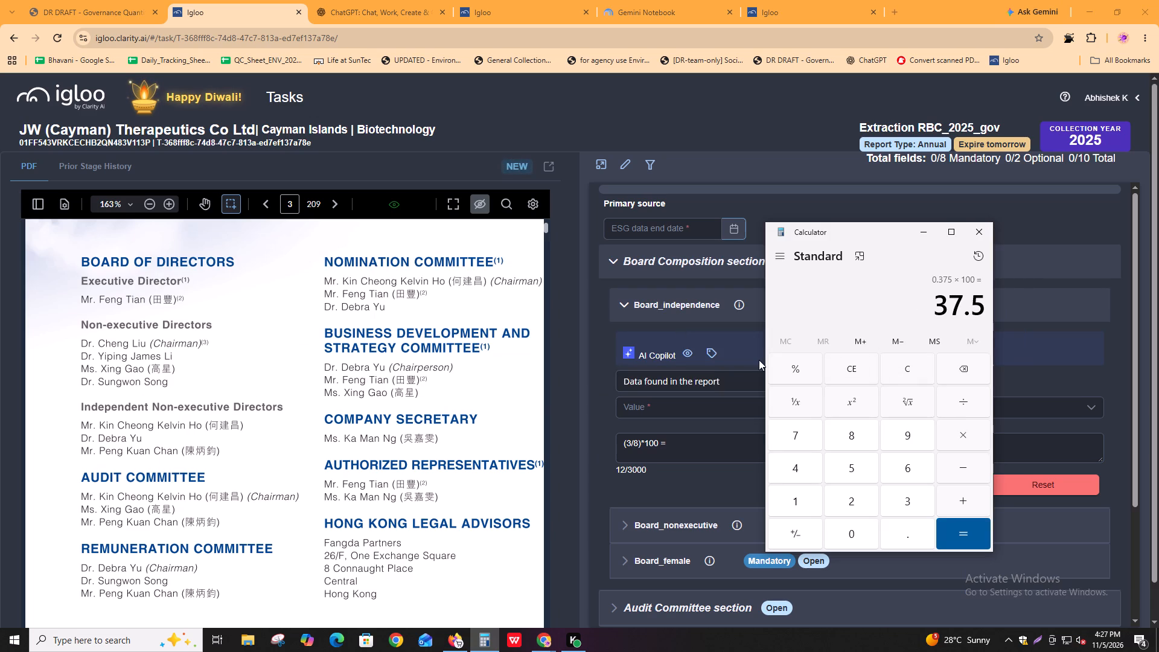
drag(938, 306, 985, 307)
key(ctrl+c)
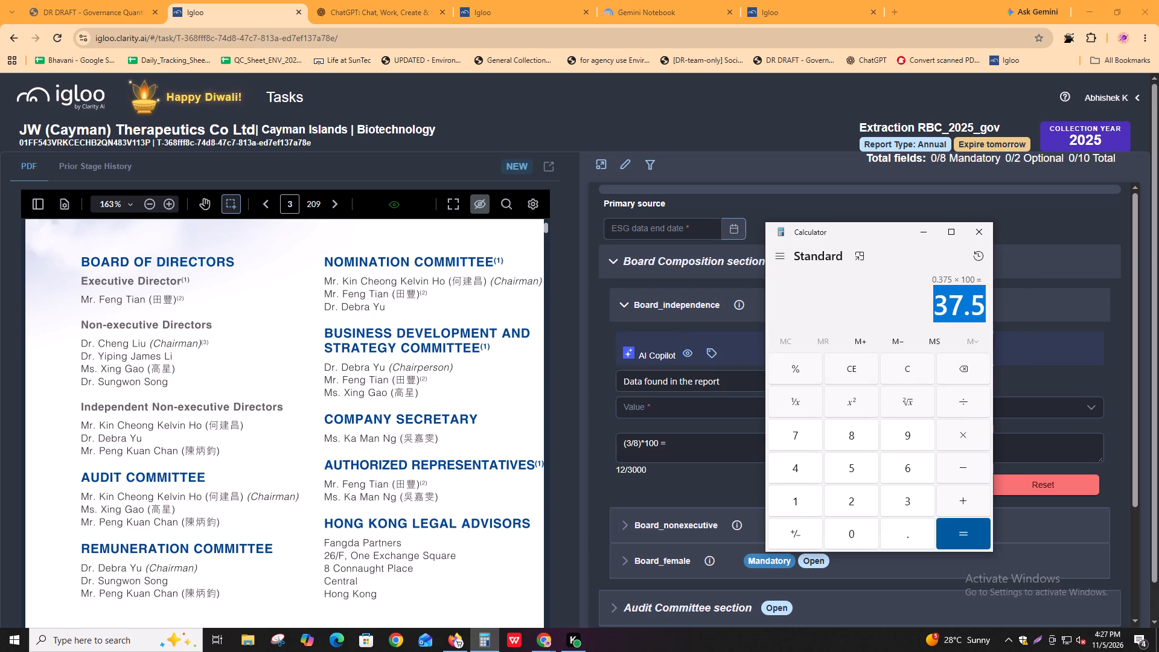
click(704, 448)
key(ctrl+v)
key(shift+percent)
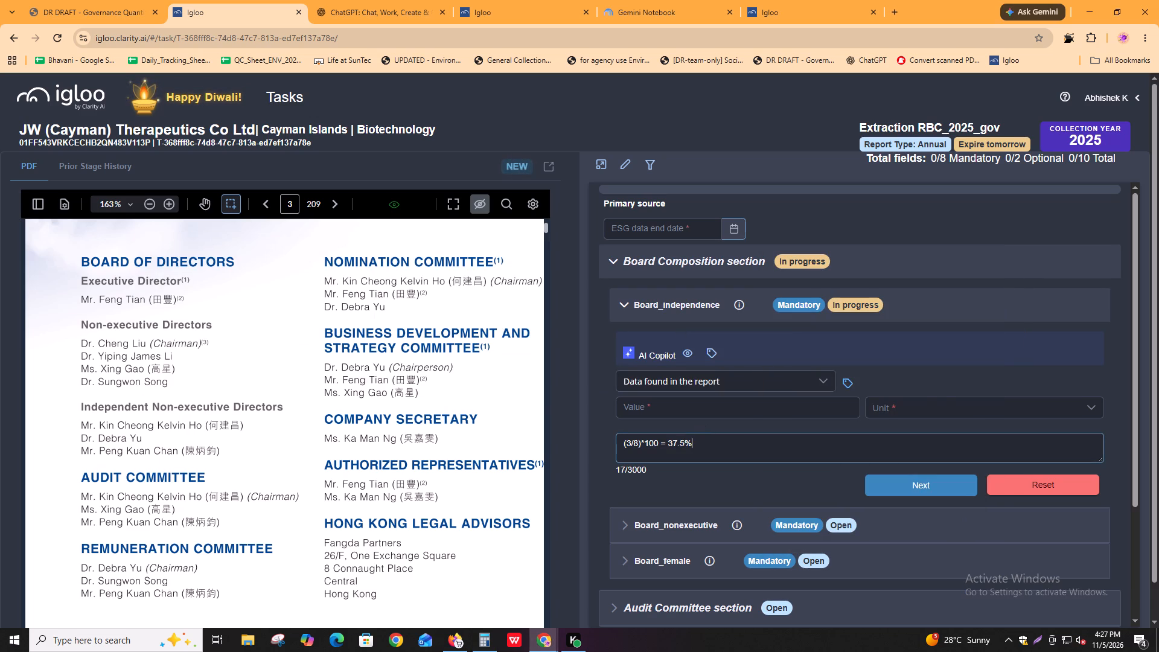
Set the Board_independence value to 37.5 with the unit % (percentage).
click(705, 403)
key(ctrl+v)
click(940, 395)
click(935, 410)
click(914, 429)
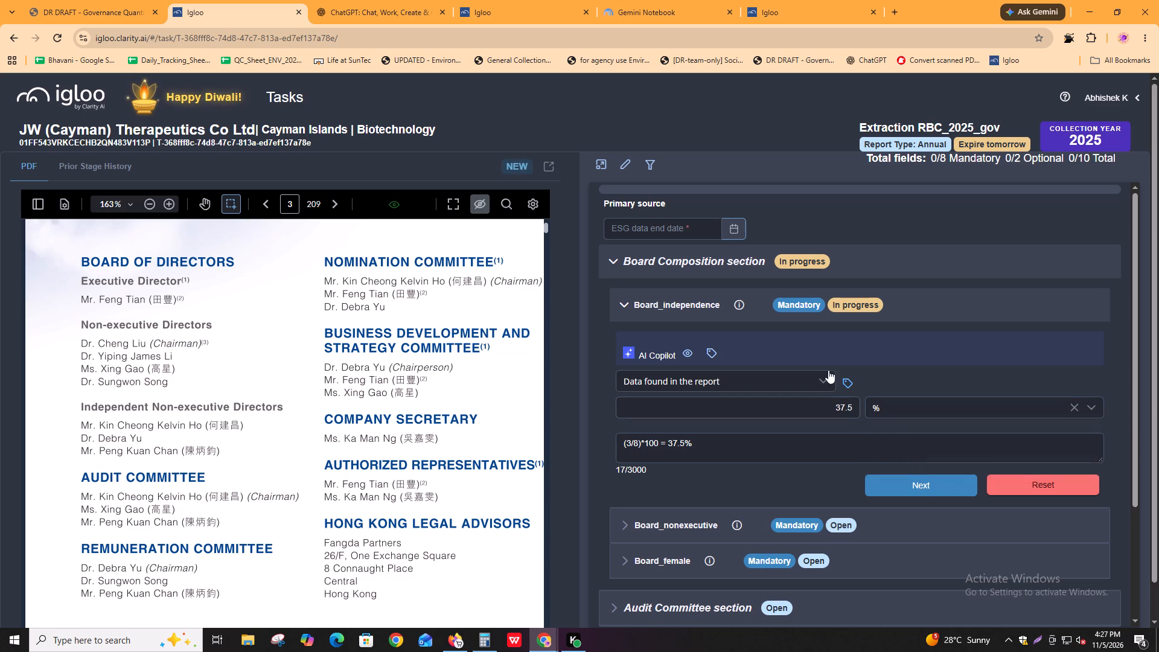
Tag the Independent Non-executive Directors heading and its three names as the Board_independence source, and advance to Board_nonexecutive.
click(846, 387)
drag(71, 433, 85, 441)
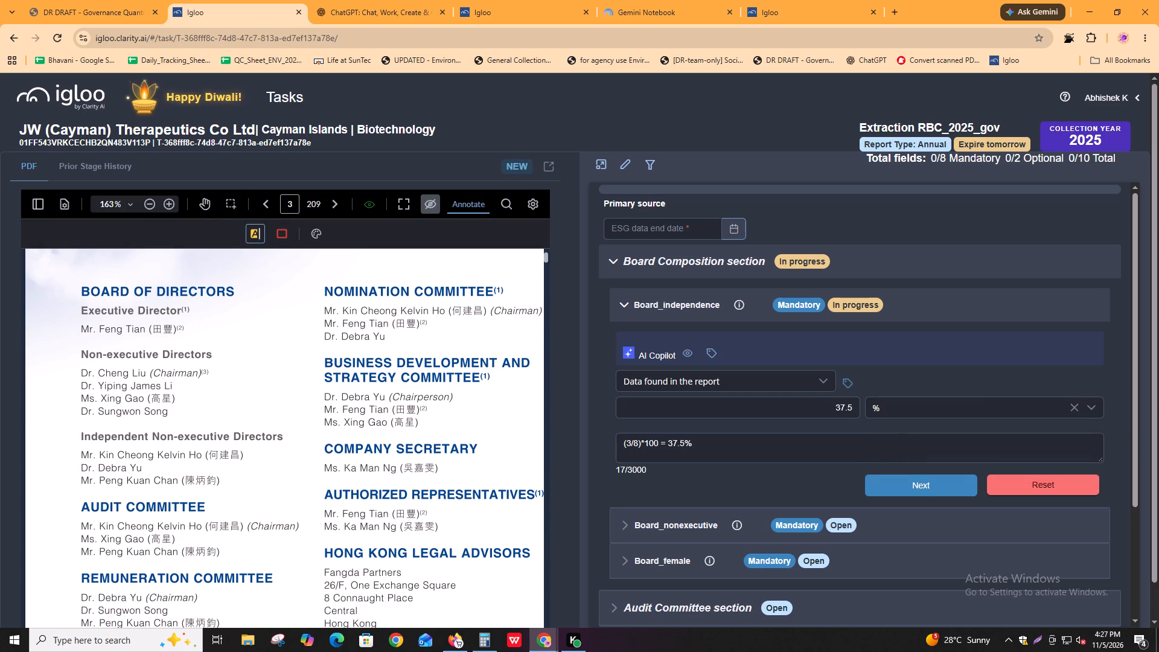
drag(85, 441, 227, 490)
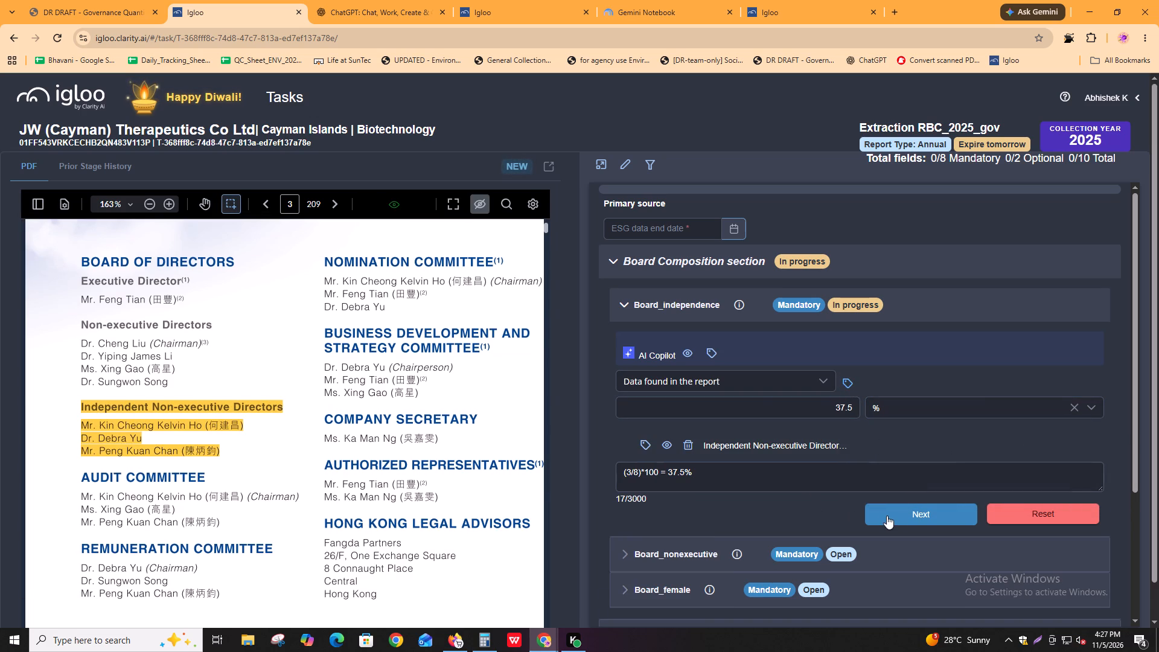
click(894, 514)
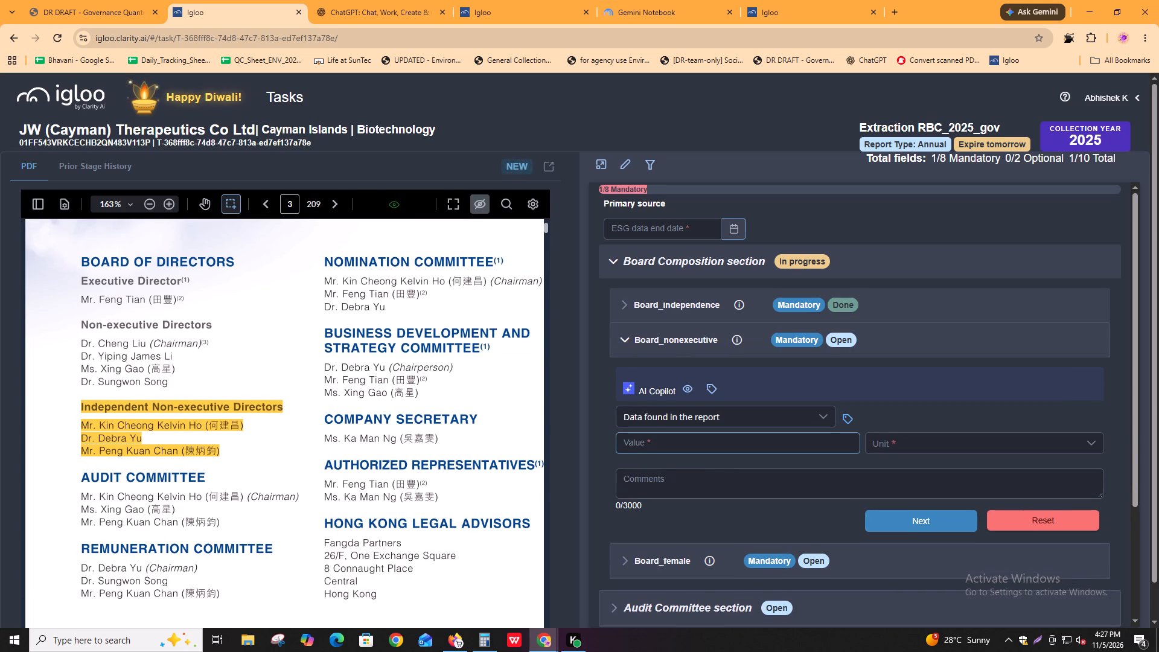
For Board_nonexecutive, enter the calculation "(7/8)*100 =" in the comments, counting all non-executive and independent non-executive directors.
click(717, 488)
key(shift+parenleft)
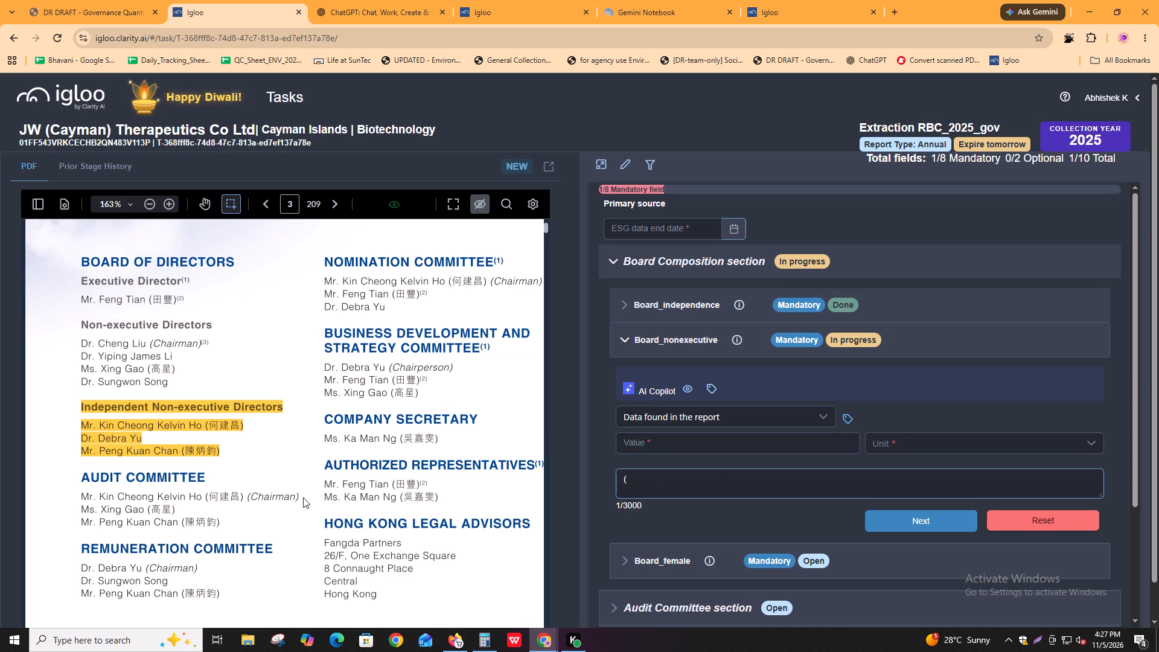
text(6/)
key(8)
key(shift+parenright)
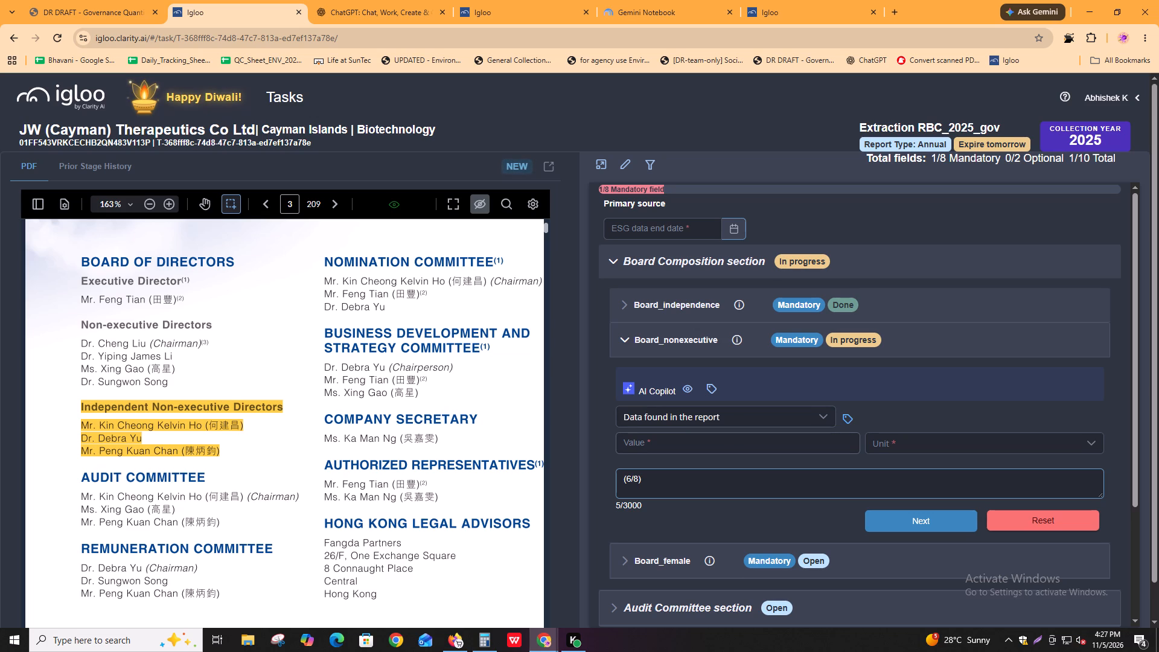
click(629, 473)
key(BackSpace)
key(7)
key(ctrl+Right)
key(ctrl+Right)
key(ctrl+Right)
key(ctrl+Right)
key(ctrl+Right)
key(ctrl+Right)
key(ctrl+Right)
key(ctrl+Right)
key(ctrl+Right)
key(ctrl+Right)
key(ctrl+Right)
key(ctrl+Right)
key(ctrl+Right)
key(ctrl+Right)
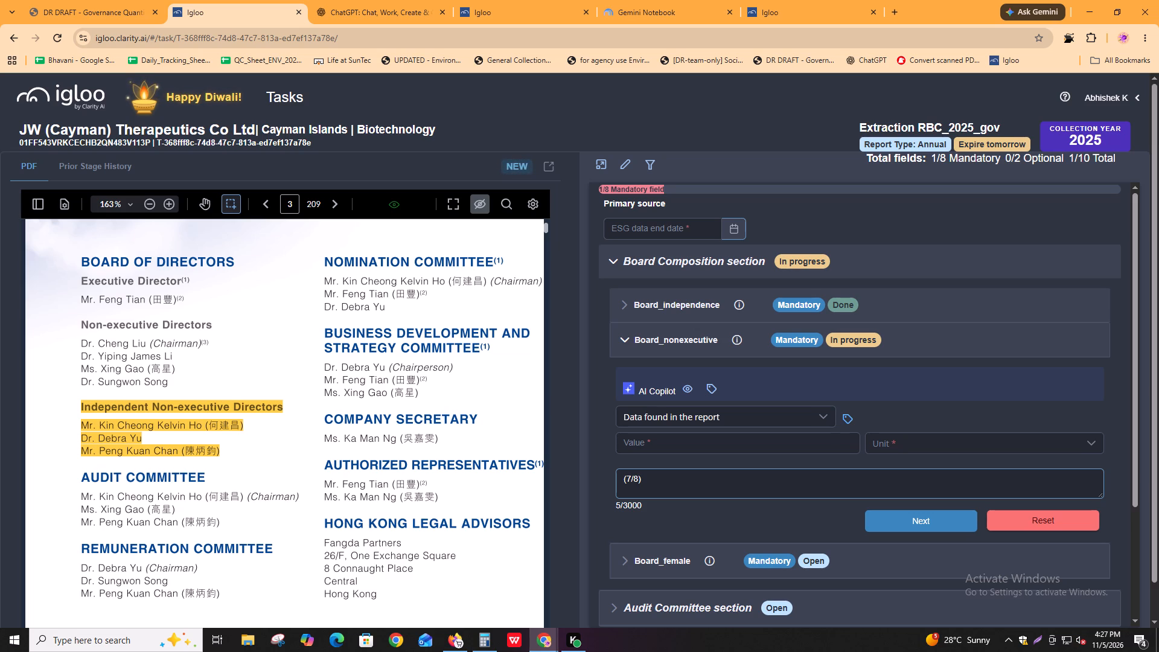
text(*100 =)
key(space)
Calculate 7/8*100 in Calculator and complete the Board_nonexecutive comment with 87.5%.
key(alt+Tab)
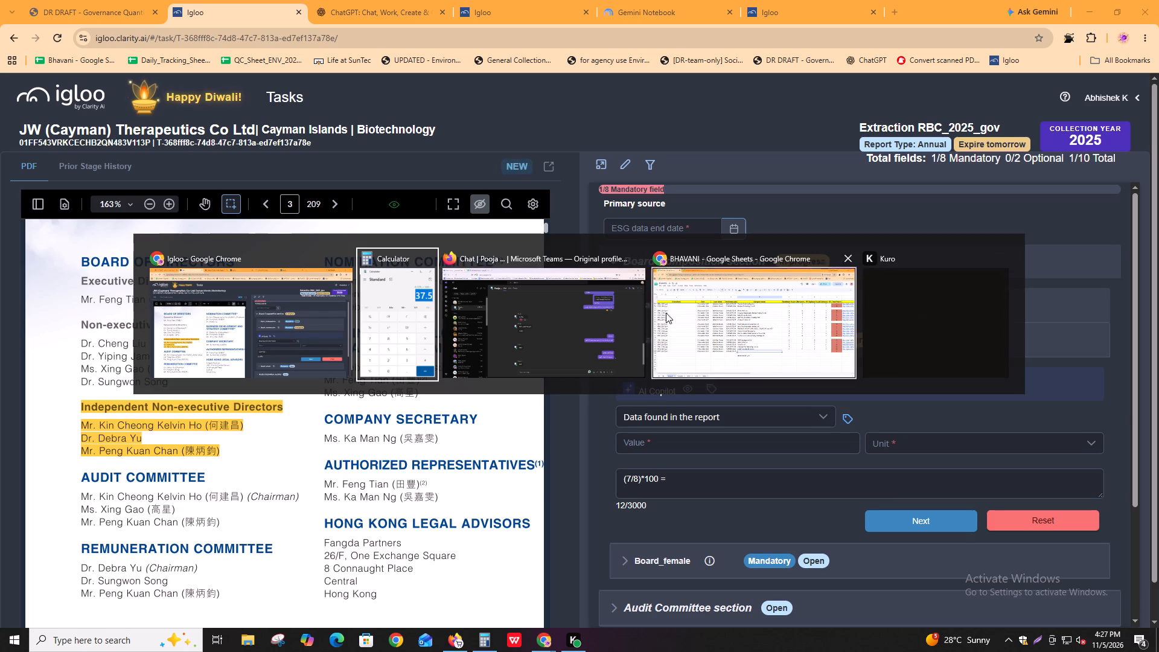
alt+click(418, 340)
click(924, 367)
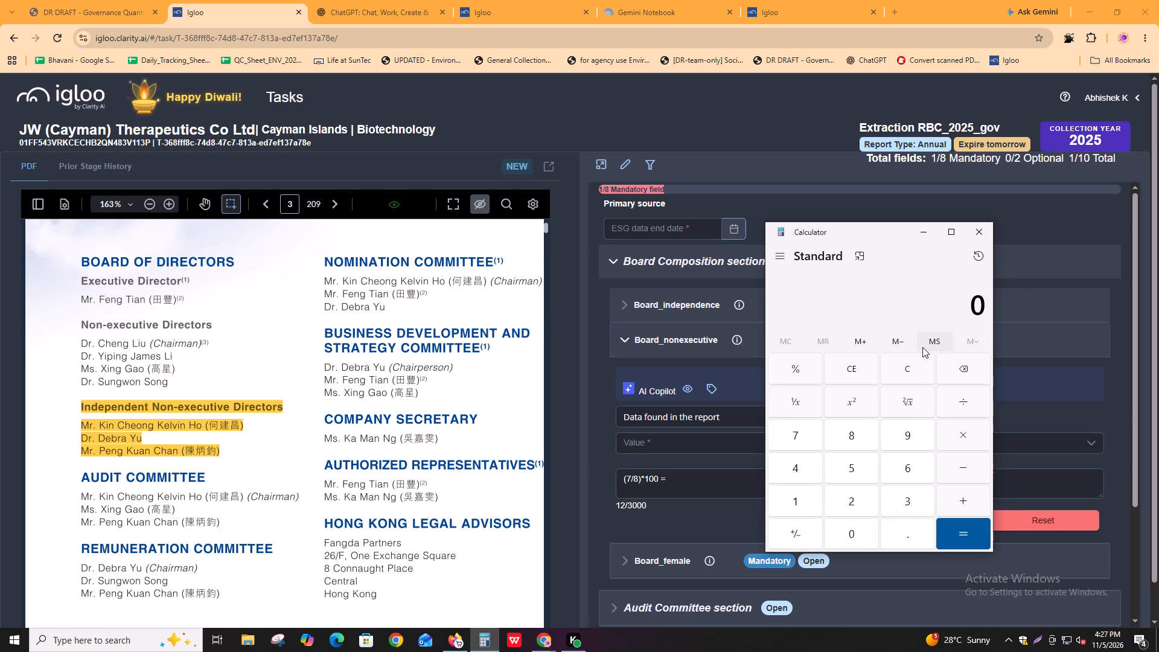
text(7/8*100)
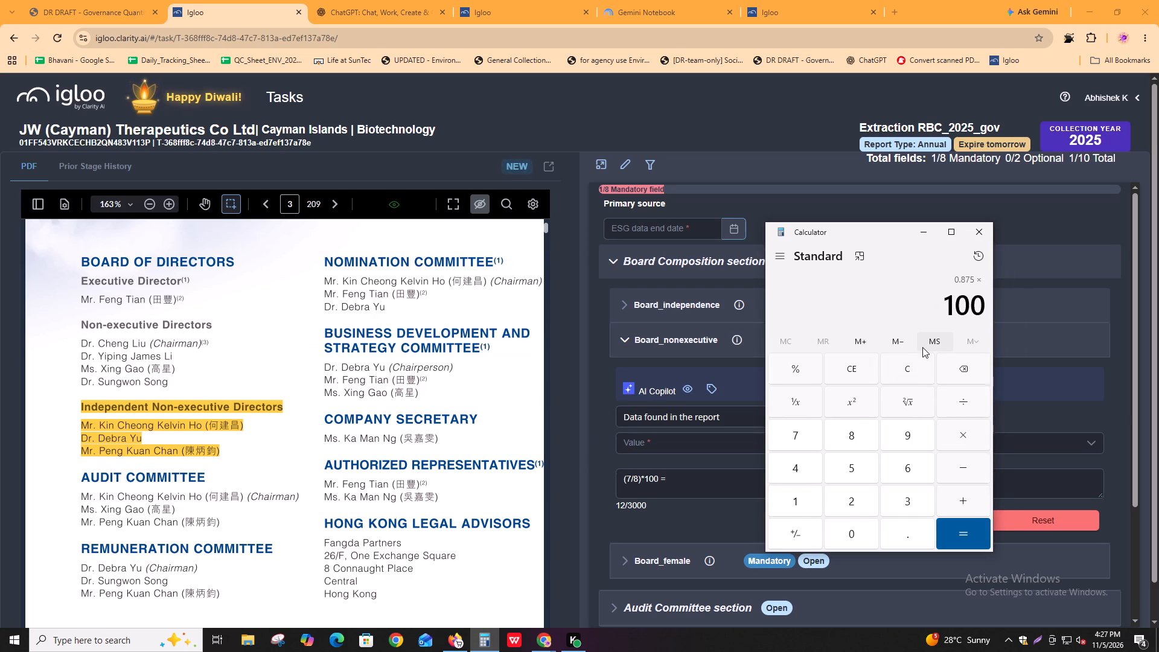
key(Return)
drag(942, 308, 992, 312)
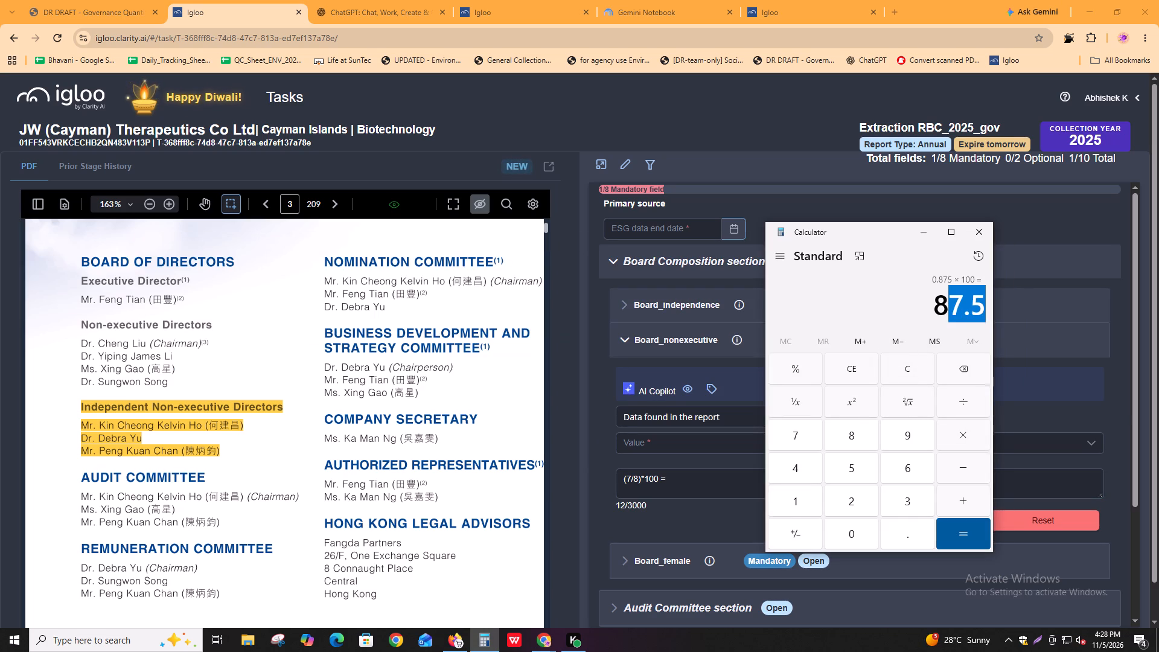
click(951, 310)
drag(934, 309, 983, 308)
key(ctrl+c)
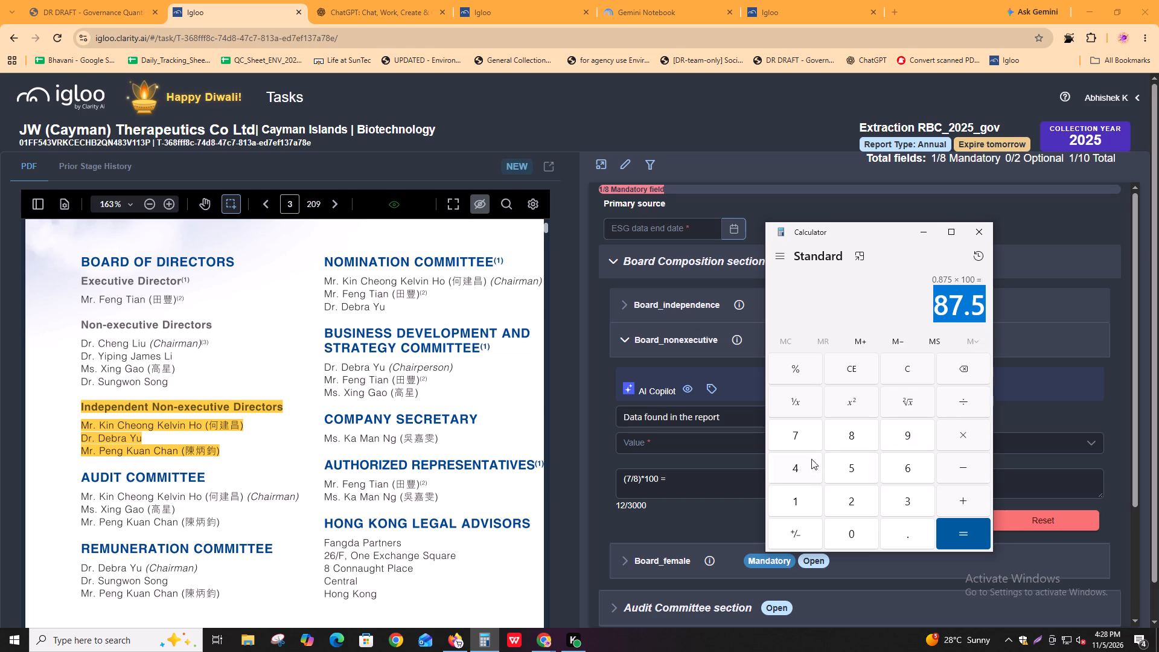
key(ctrl+c)
key(ctrl+c)
key(ctrl+c)
key(ctrl+c)
click(694, 493)
key(ctrl+v)
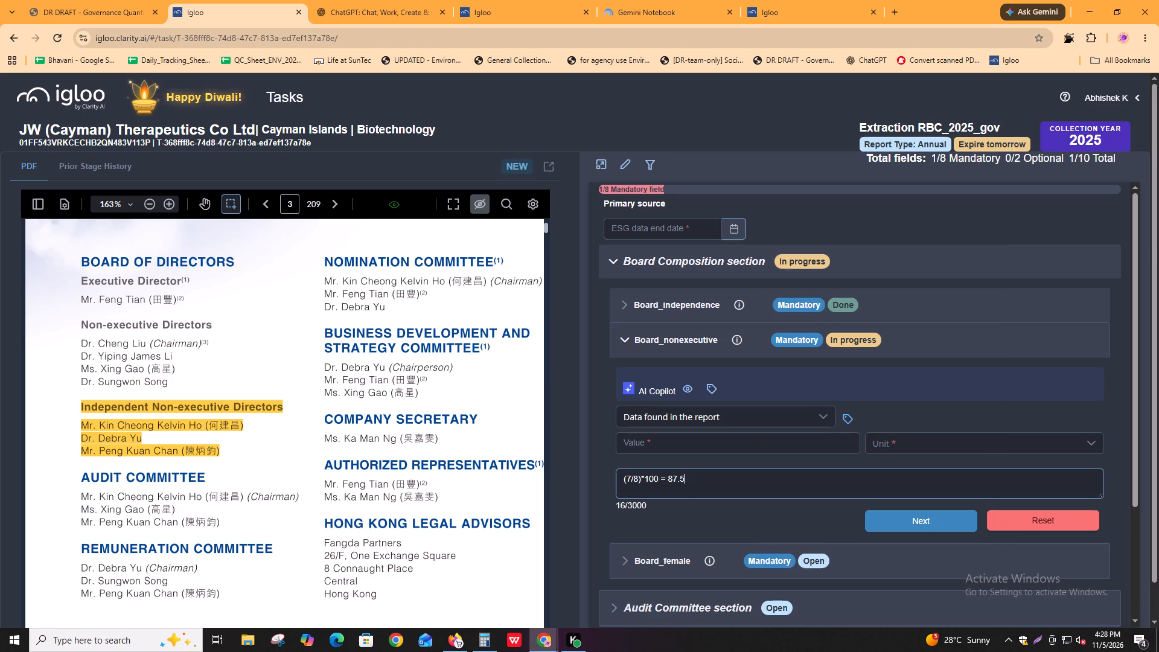
key(shift+percent)
Set the Board_nonexecutive value to 87.5 with the unit % (percentage).
click(719, 452)
key(ctrl+v)
click(962, 448)
click(945, 466)
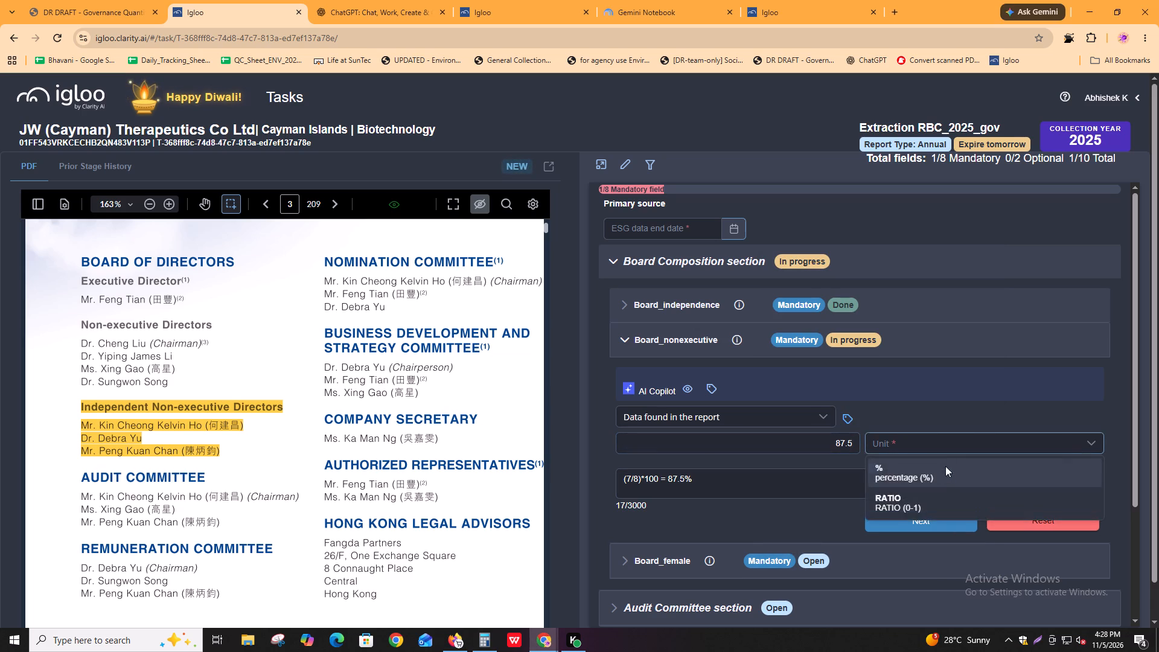
Tag the Non-executive and Independent Non-executive Directors lists together as the Board_nonexecutive source, and advance to Board_female.
click(849, 425)
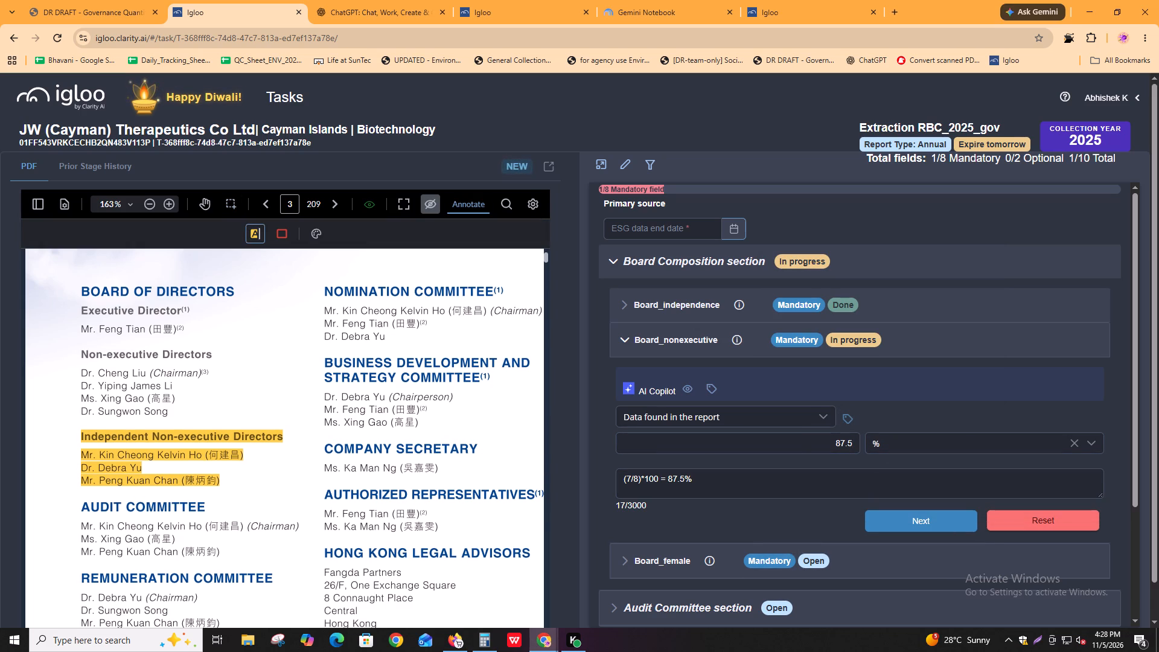
drag(77, 351, 225, 488)
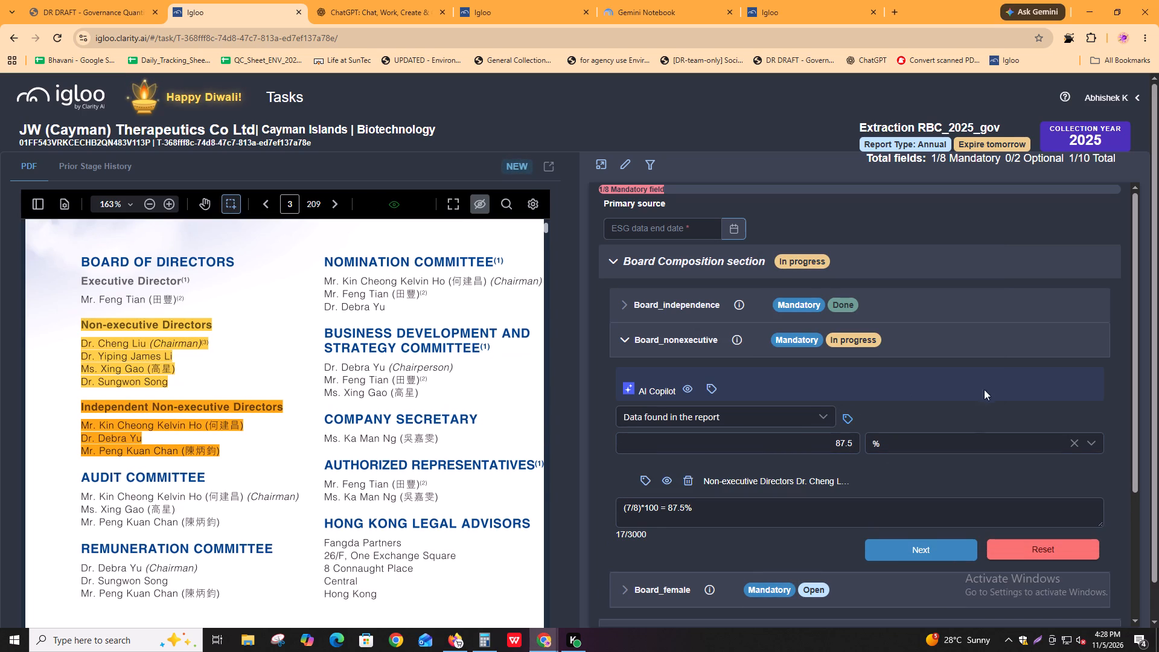
scroll(1003, 494, down, 1)
click(924, 483)
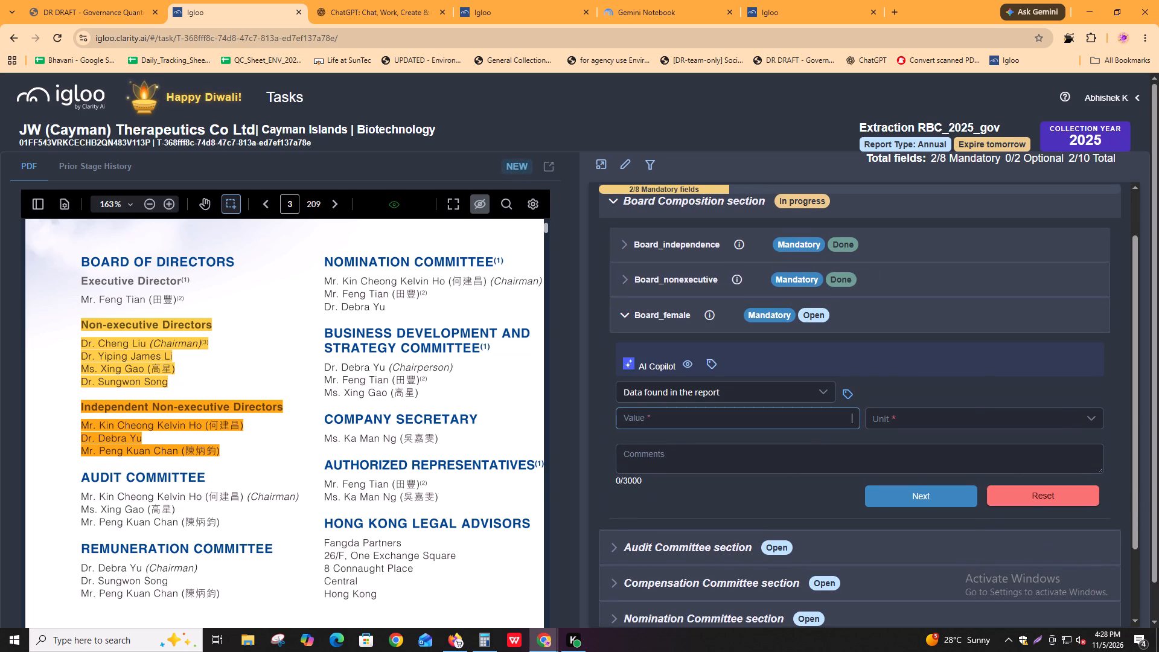
Copy the non-executive chairman's name from the directors list and search the full annual report PDF for it, for Board_female.
drag(91, 370, 101, 370)
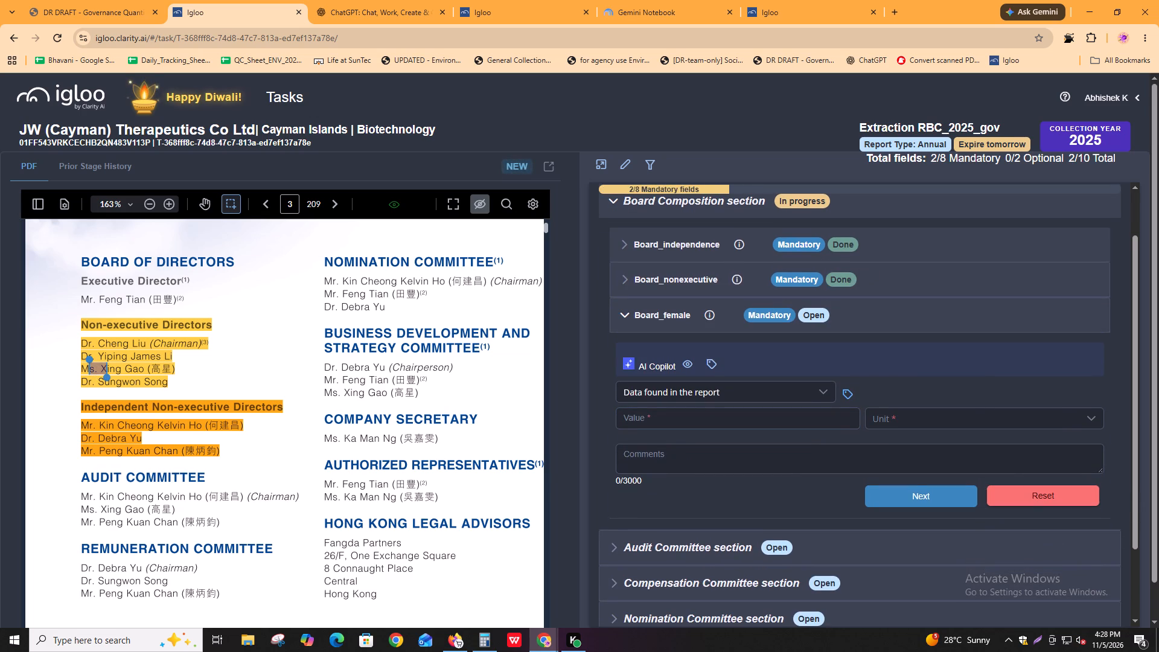
drag(98, 341, 146, 345)
key(ctrl+c)
key(ctrl+c)
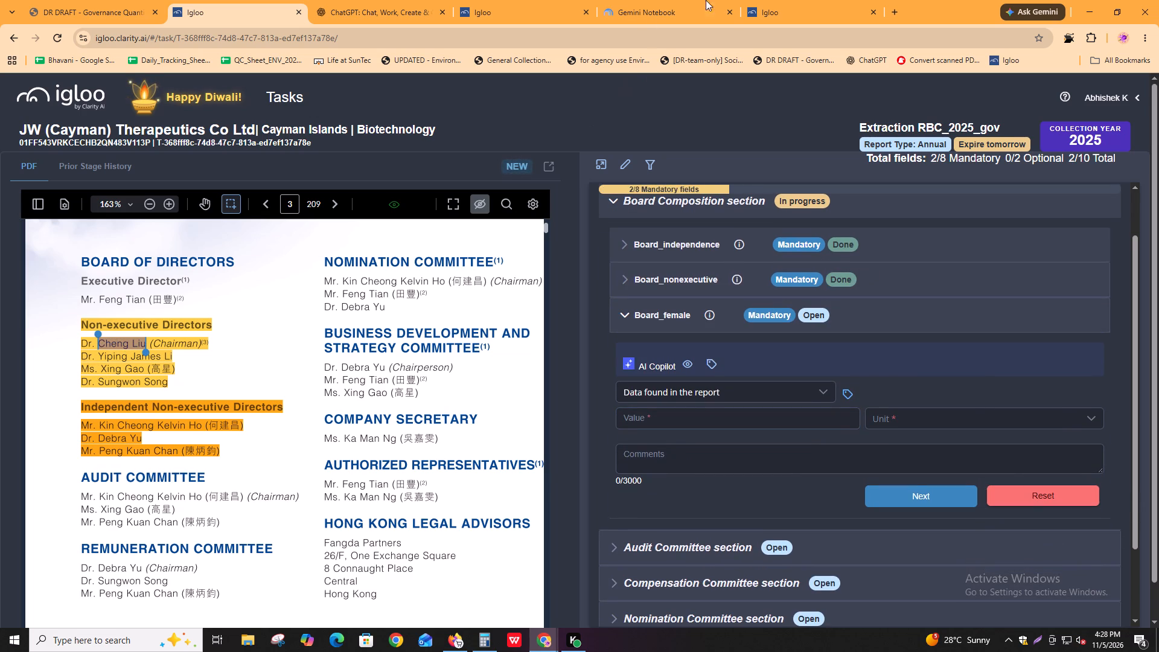
key(ctrl+c)
key(ctrl+c)
click(820, 0)
key(ctrl+f)
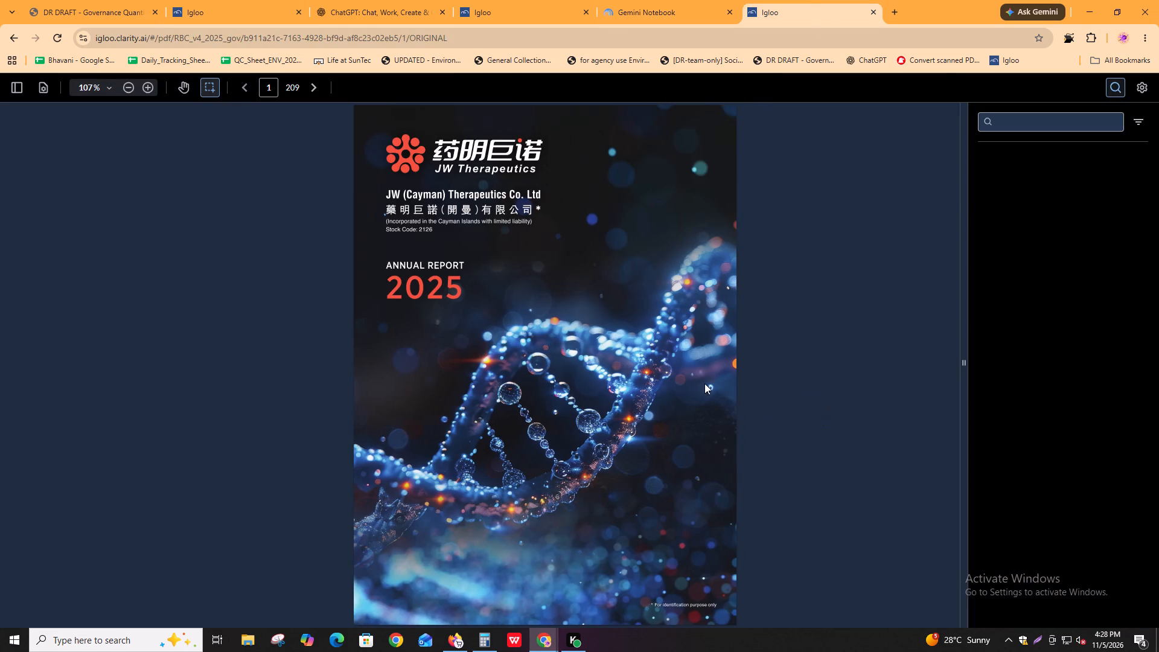
key(ctrl+v)
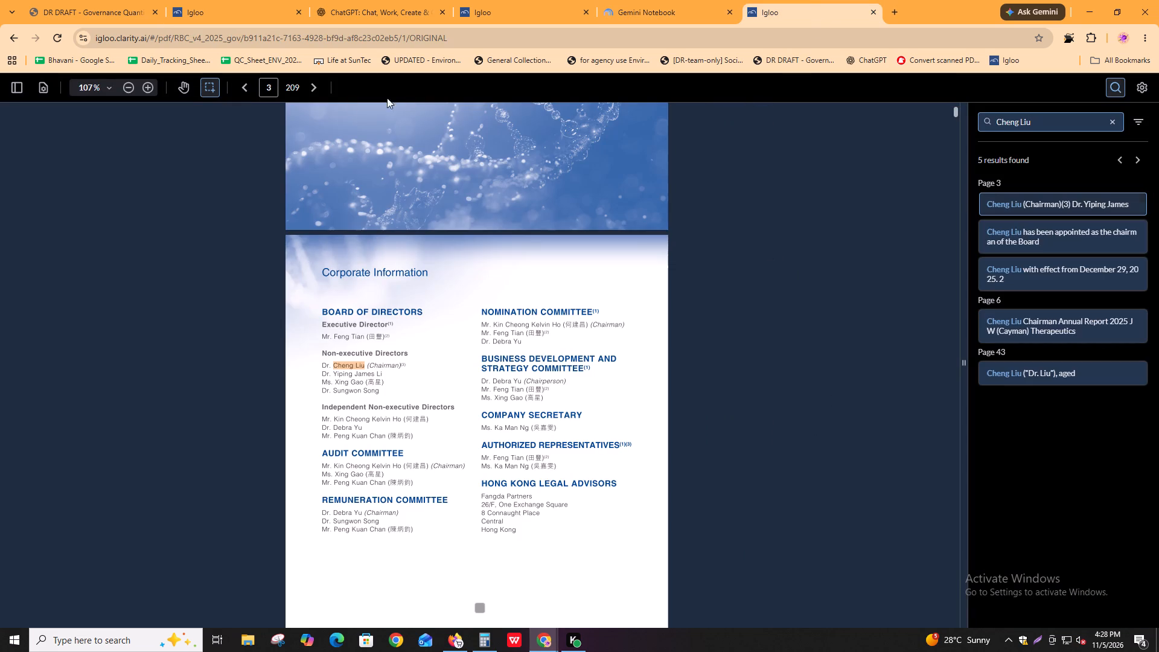
ctrl+scroll(457, 367, up, 3)
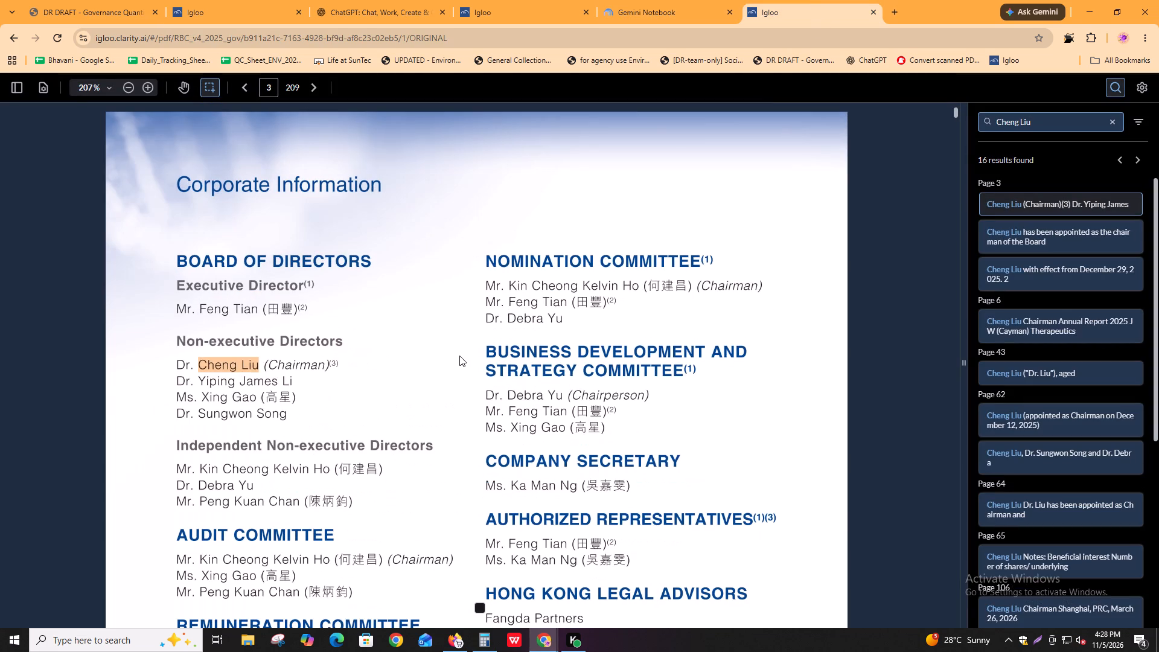
Go through the matches for the chairman's name up to the biography in Directors and Senior Management, checking gender for Board_female.
key(ctrl+f)
key(ctrl+f)
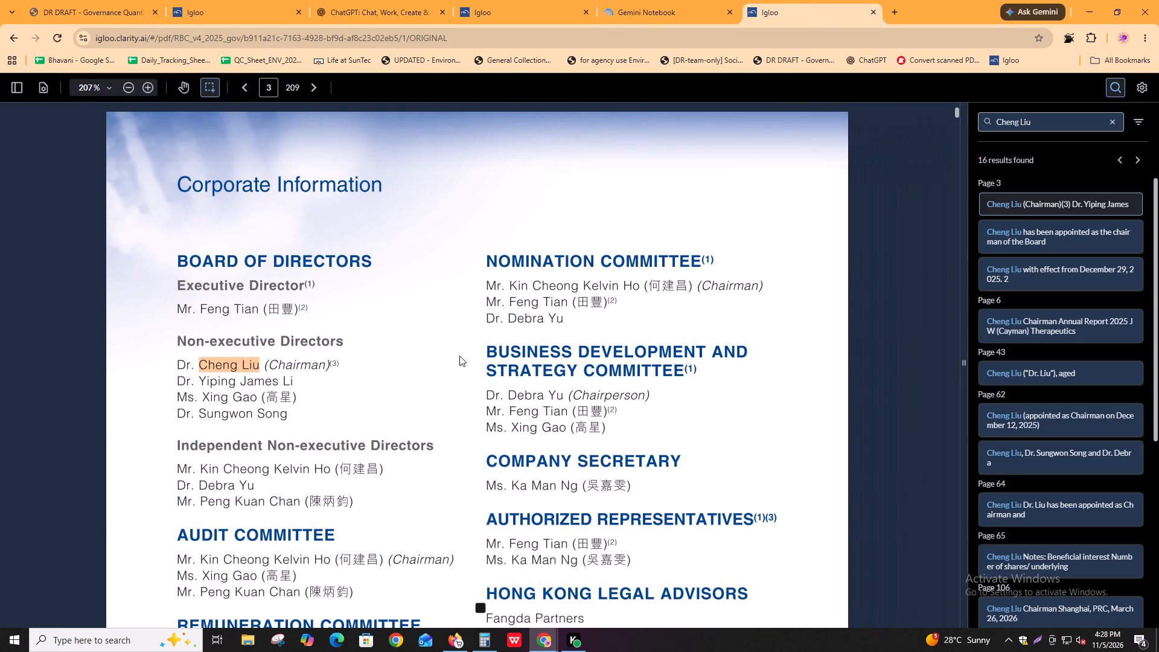
click(1133, 153)
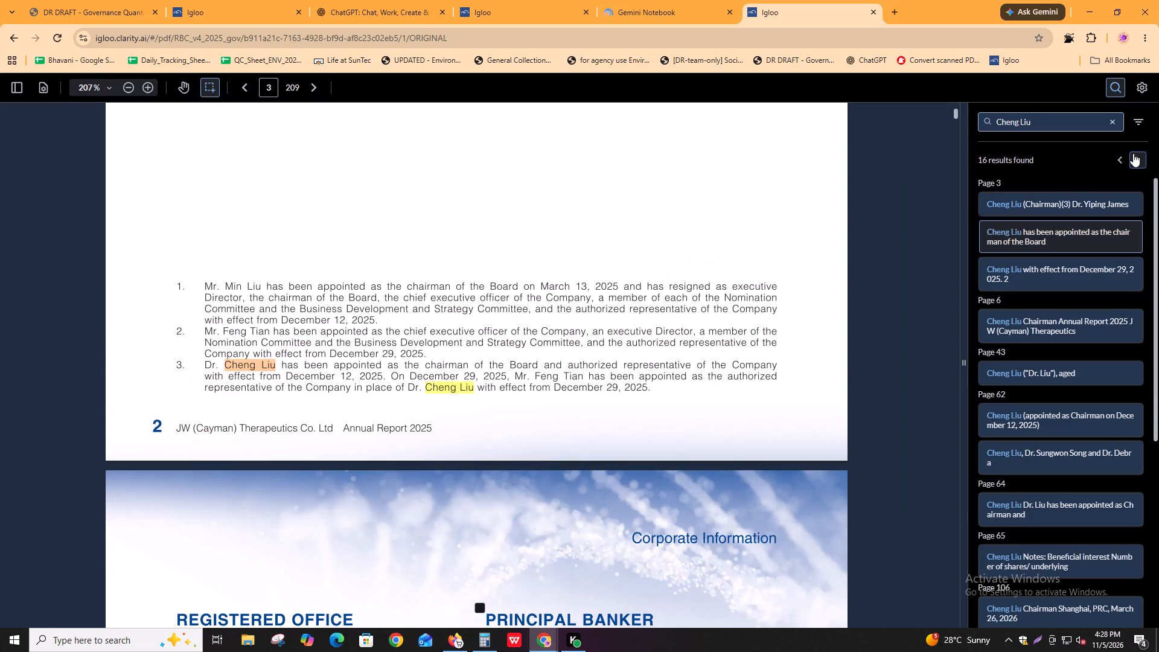
key(Return)
key(Return)
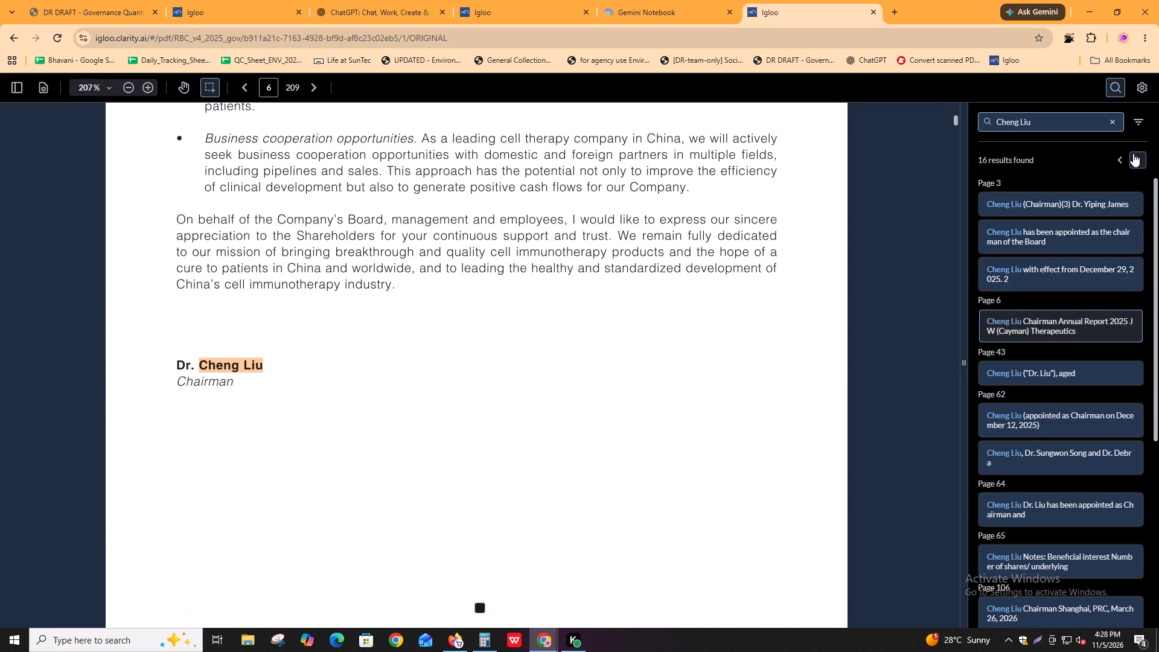
key(Return)
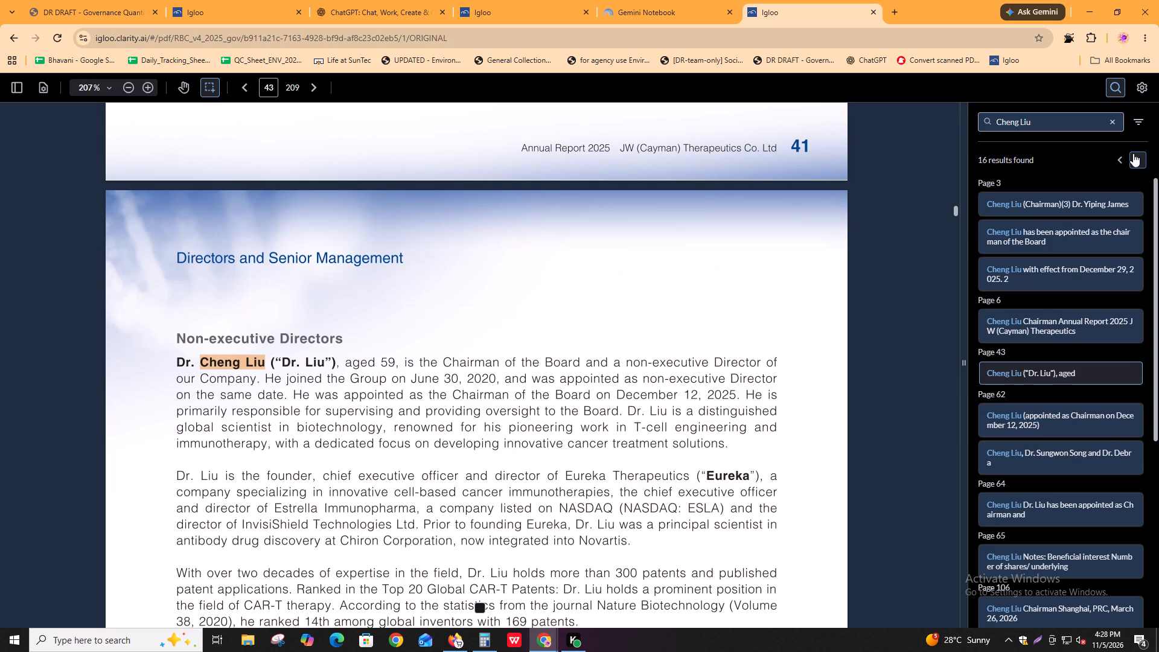
Copy the second-listed non-executive director's name, search the full report PDF for it, and go to the biography match.
click(235, 14)
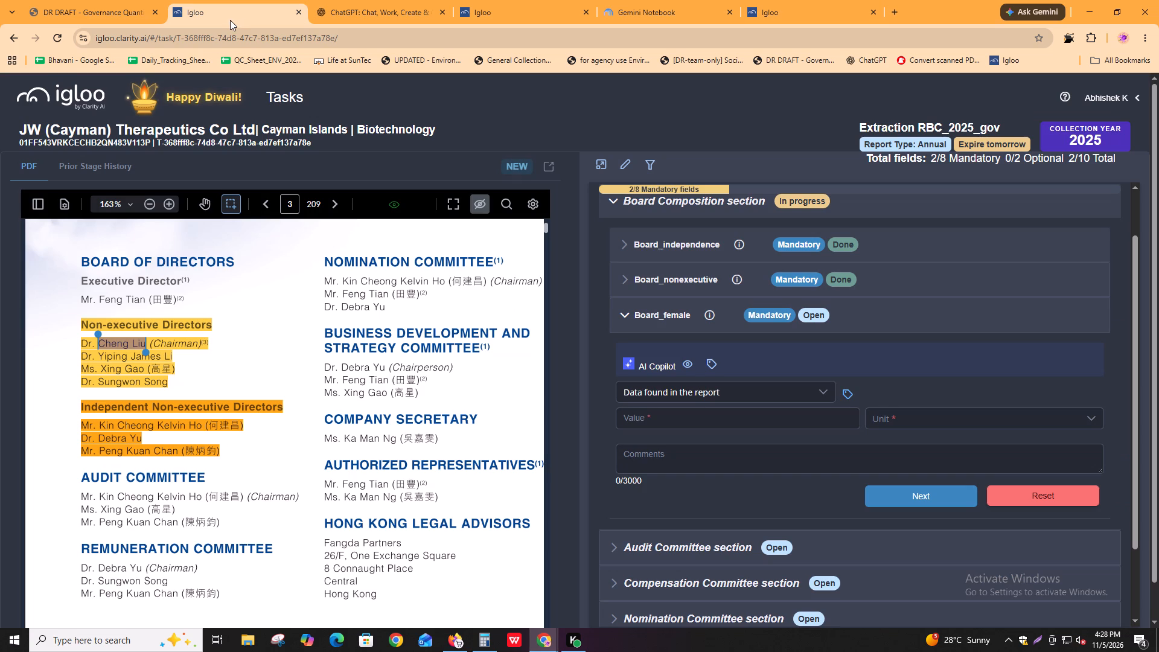
drag(98, 356, 108, 357)
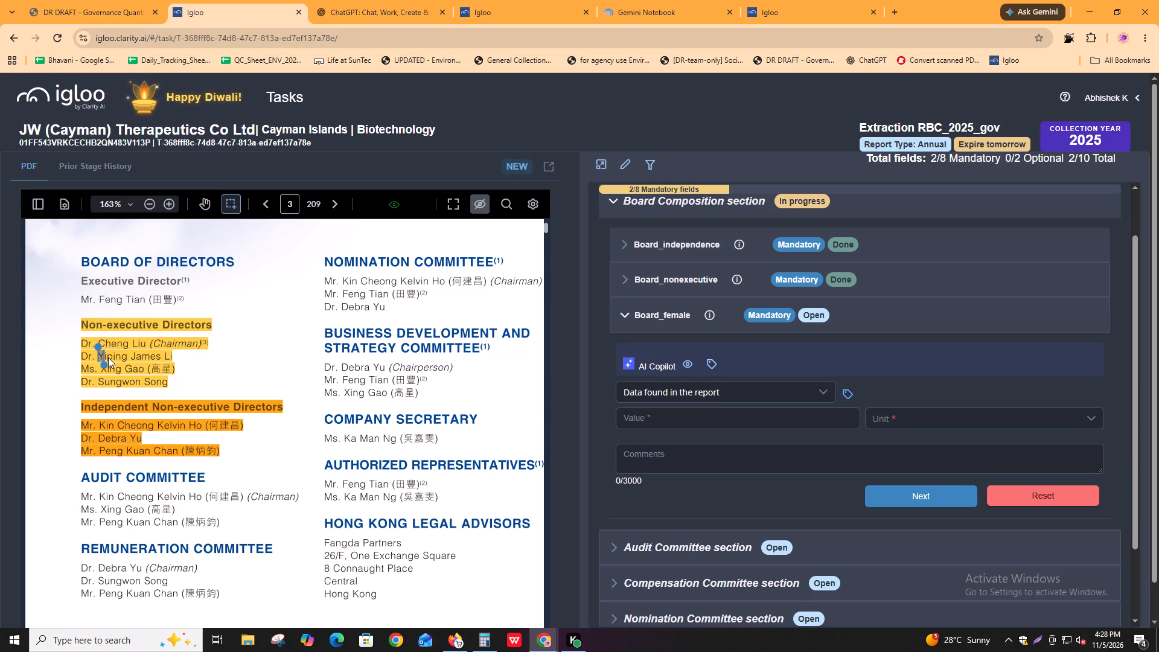
drag(108, 357, 132, 362)
drag(132, 362, 156, 359)
key(ctrl+c)
key(ctrl+c)
key(ctrl+c)
click(766, 0)
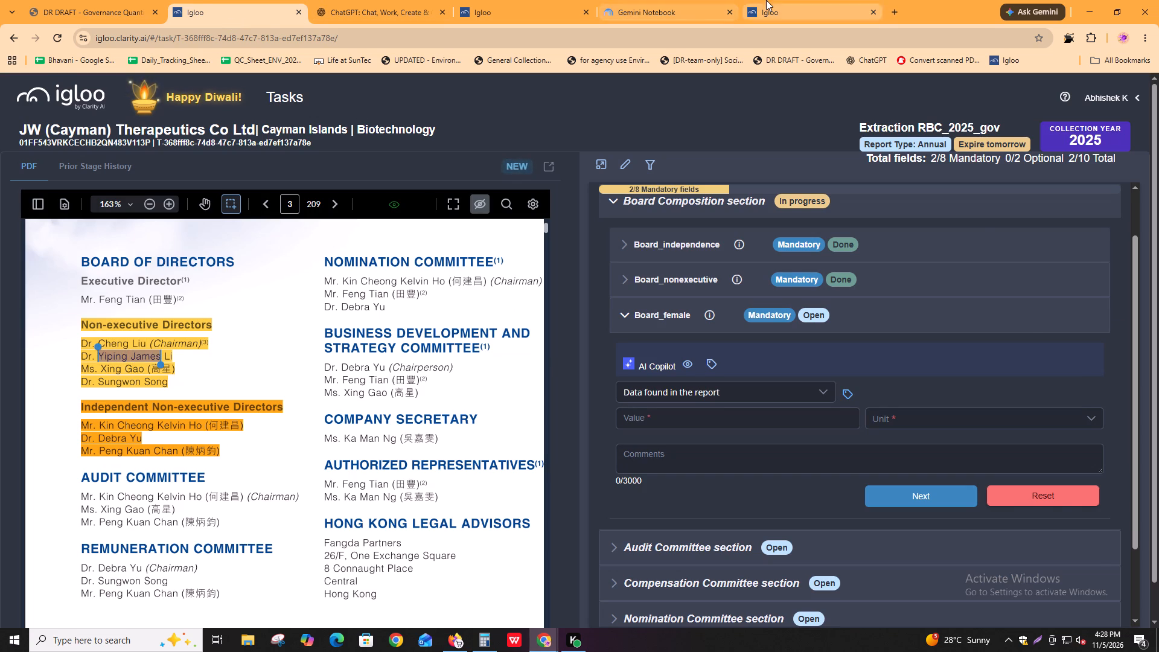
click(1059, 120)
key(ctrl+a)
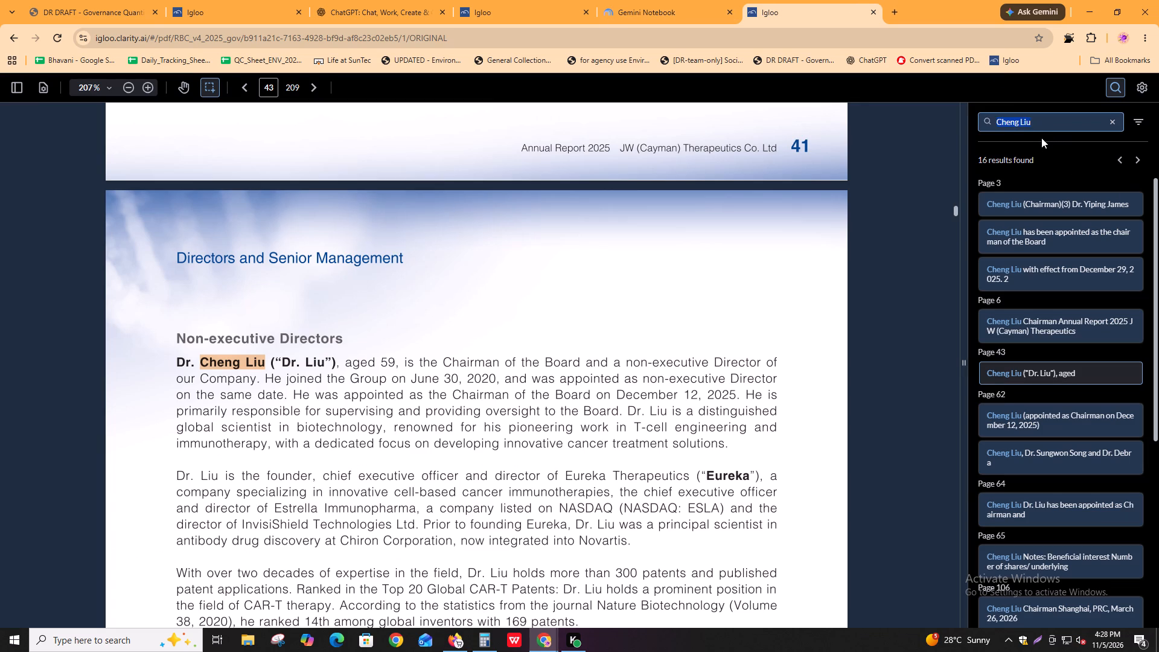
key(ctrl+v)
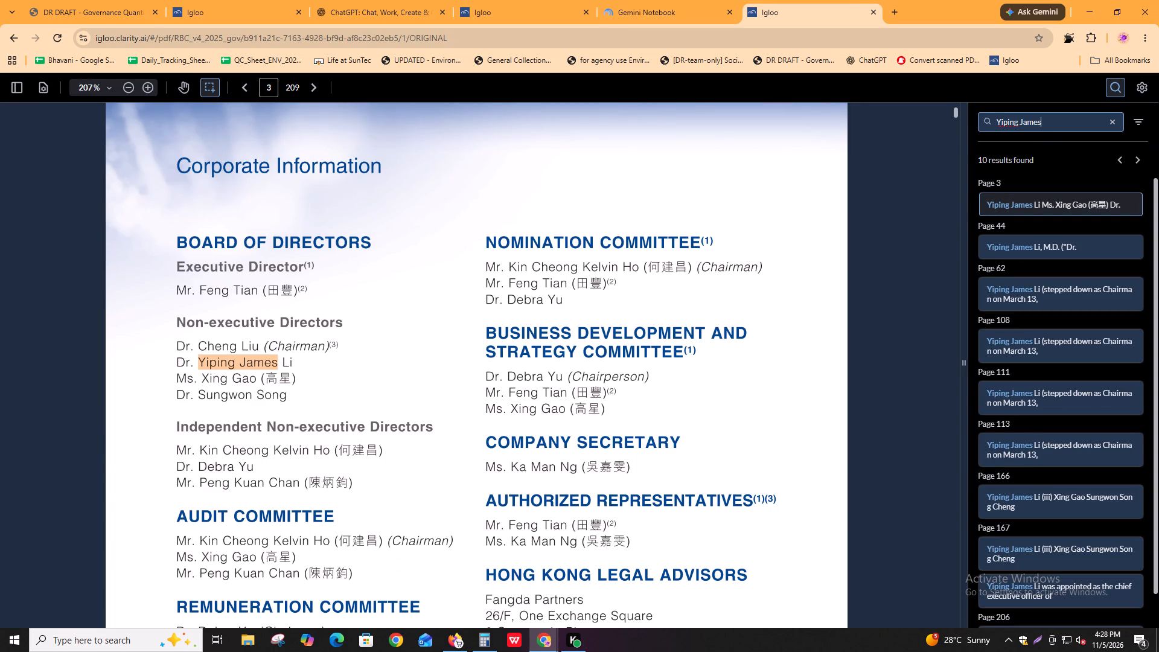
click(1131, 158)
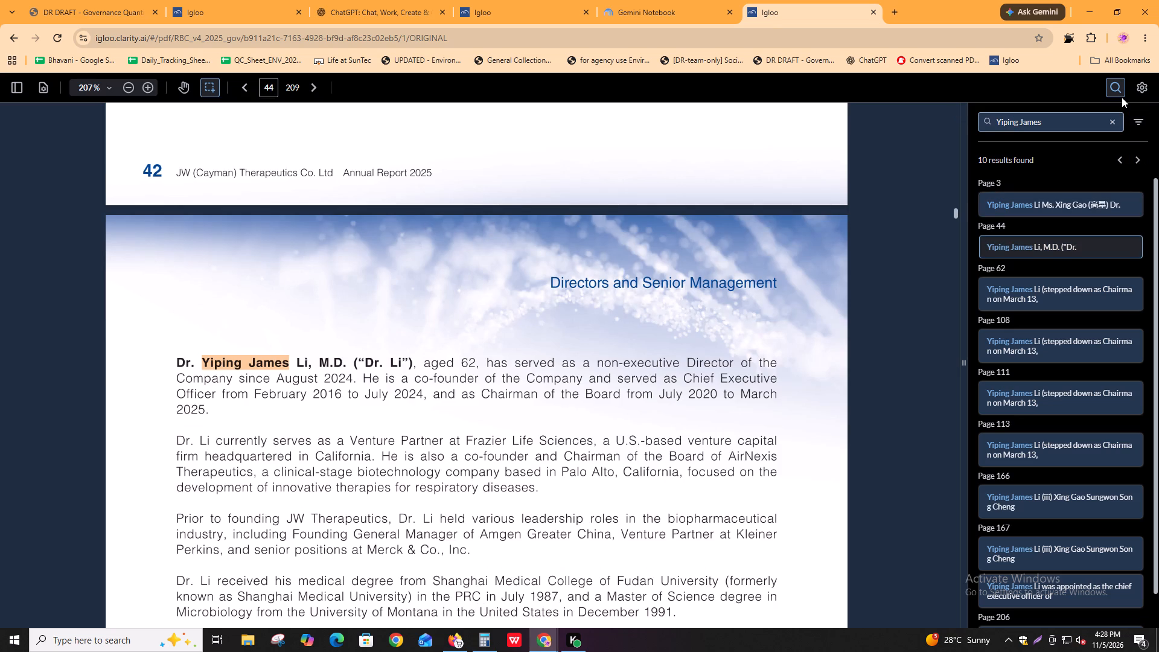
Copy the last-listed non-executive director's name and check the remaining directors' biographies in the full report PDF.
click(275, 0)
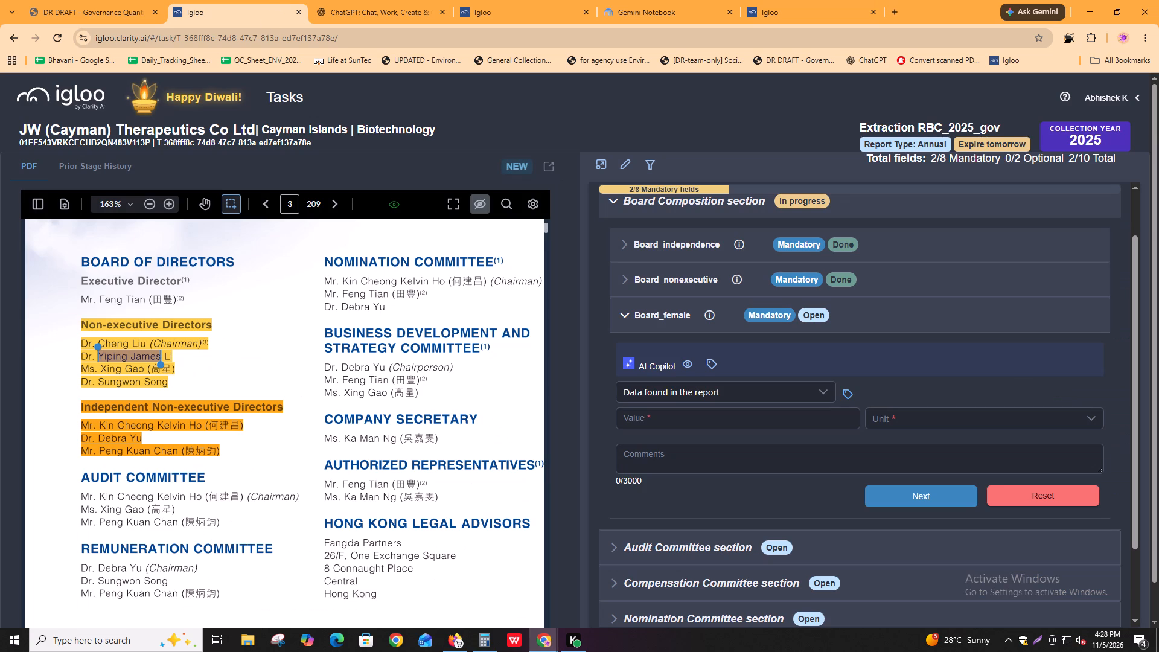
drag(98, 382, 150, 382)
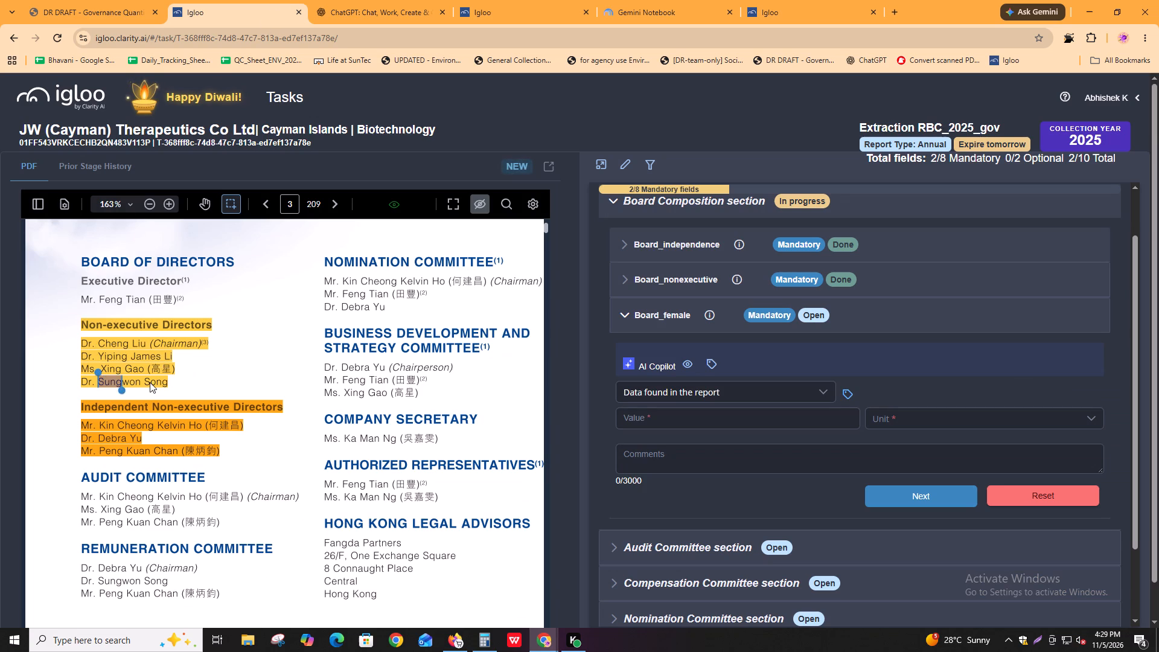
drag(150, 382, 167, 386)
key(ctrl+c)
click(810, 0)
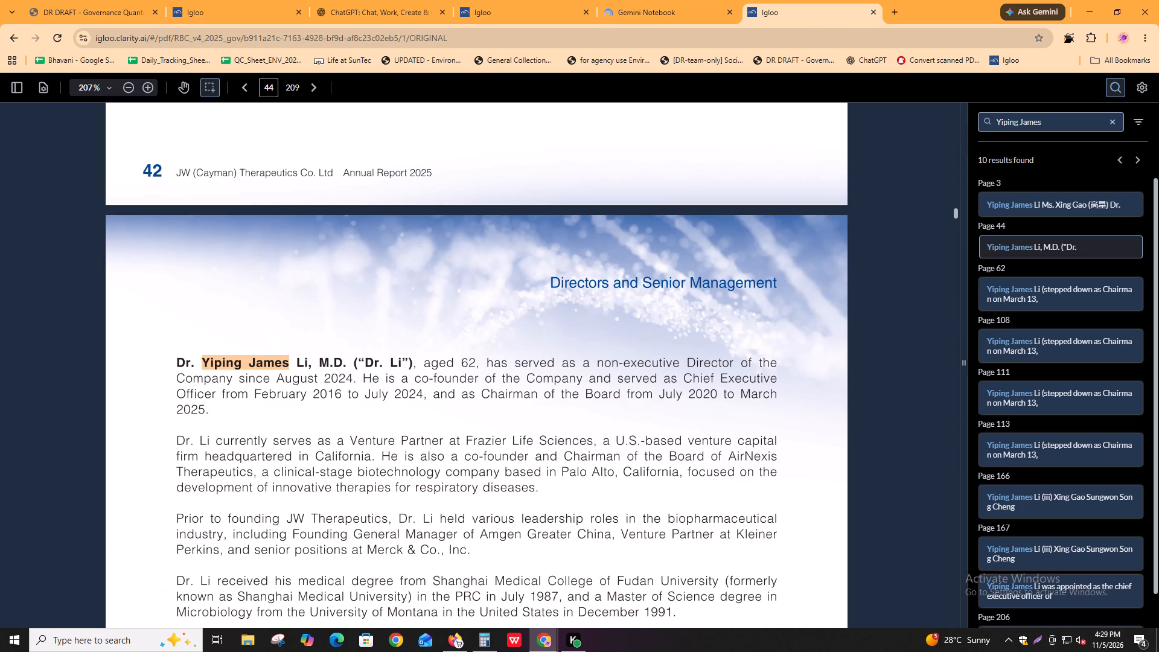
Search the full report PDF for the copied name of the last-listed non-executive director and go to the biography match.
triple_click(1033, 123)
click(1033, 123)
key(ctrl+v)
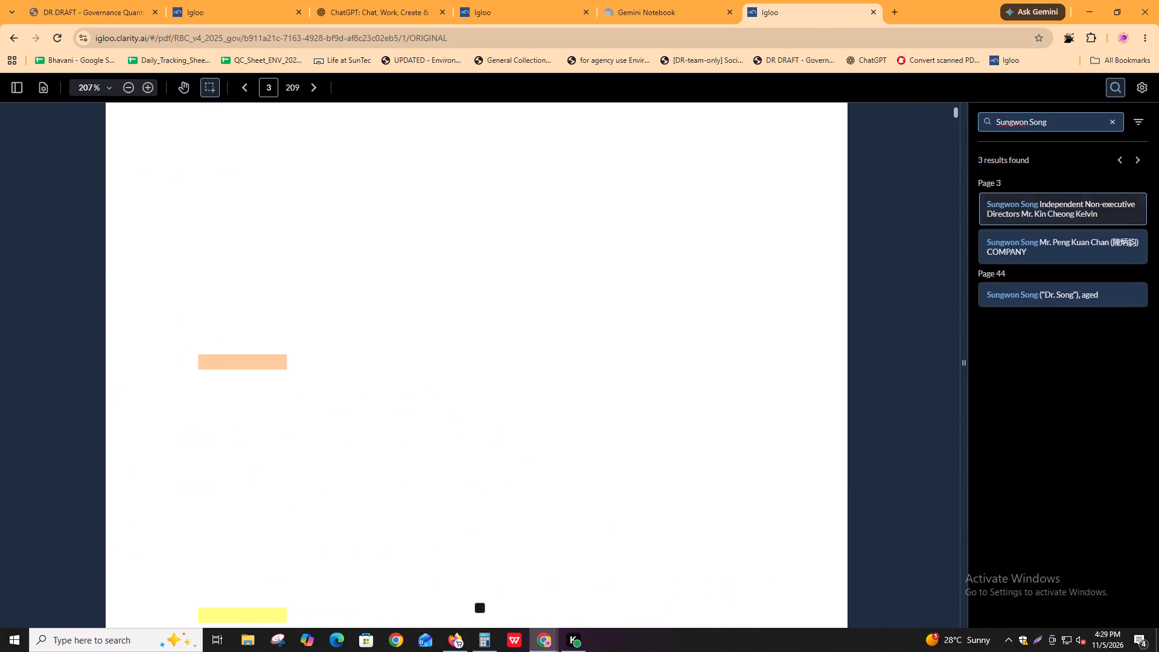
key(Return)
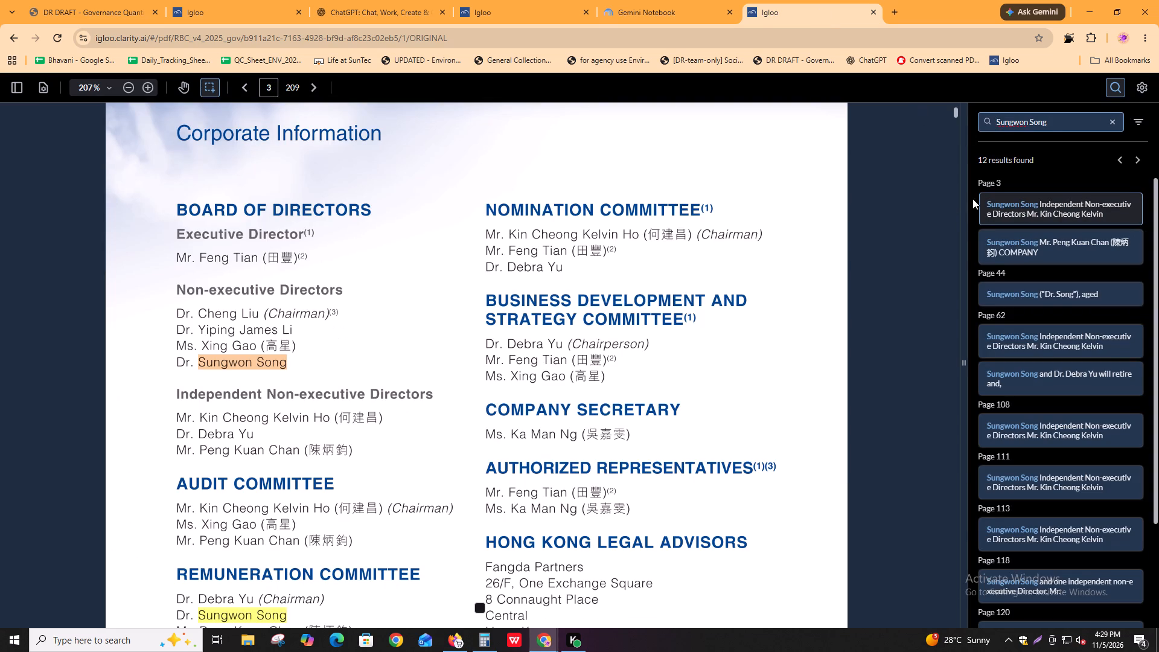
click(1135, 159)
click(1135, 159)
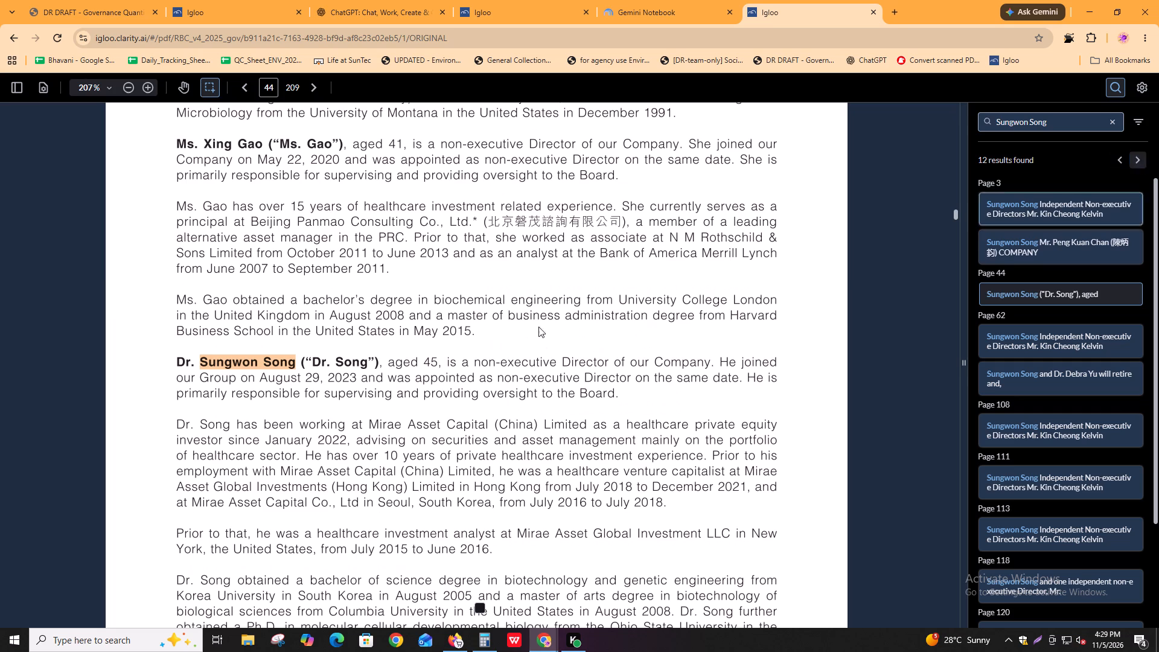
Copy the second-listed independent non-executive director's name, search the full report PDF for it, and go to the biography in Directors and Senior Management.
click(266, 1)
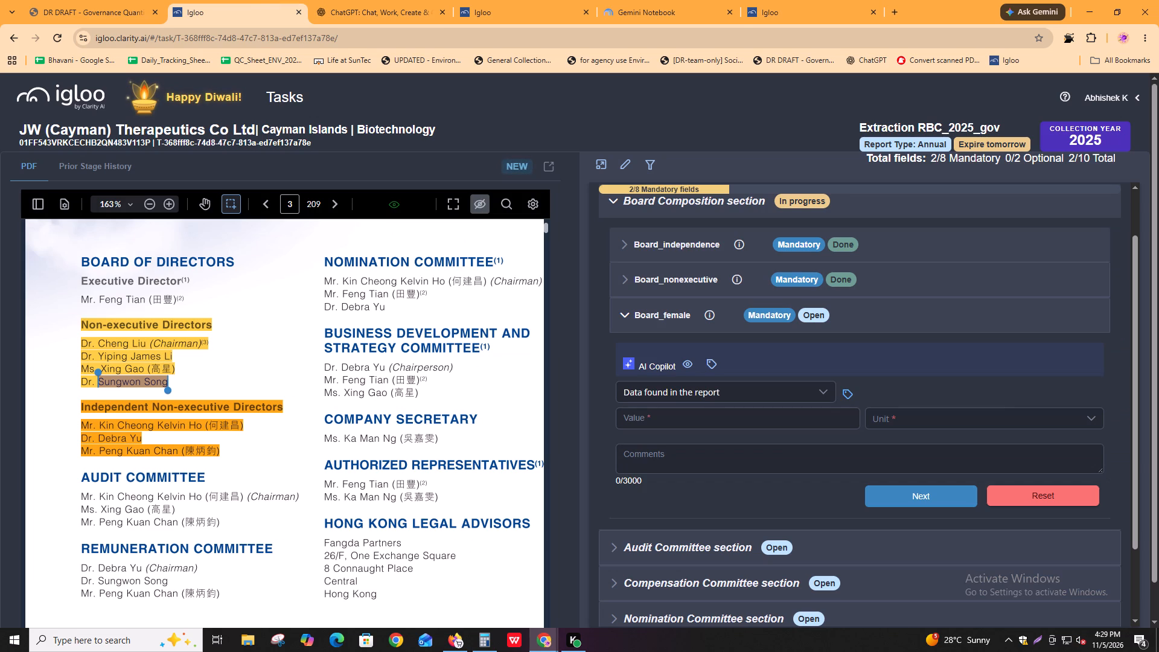
drag(99, 439, 137, 439)
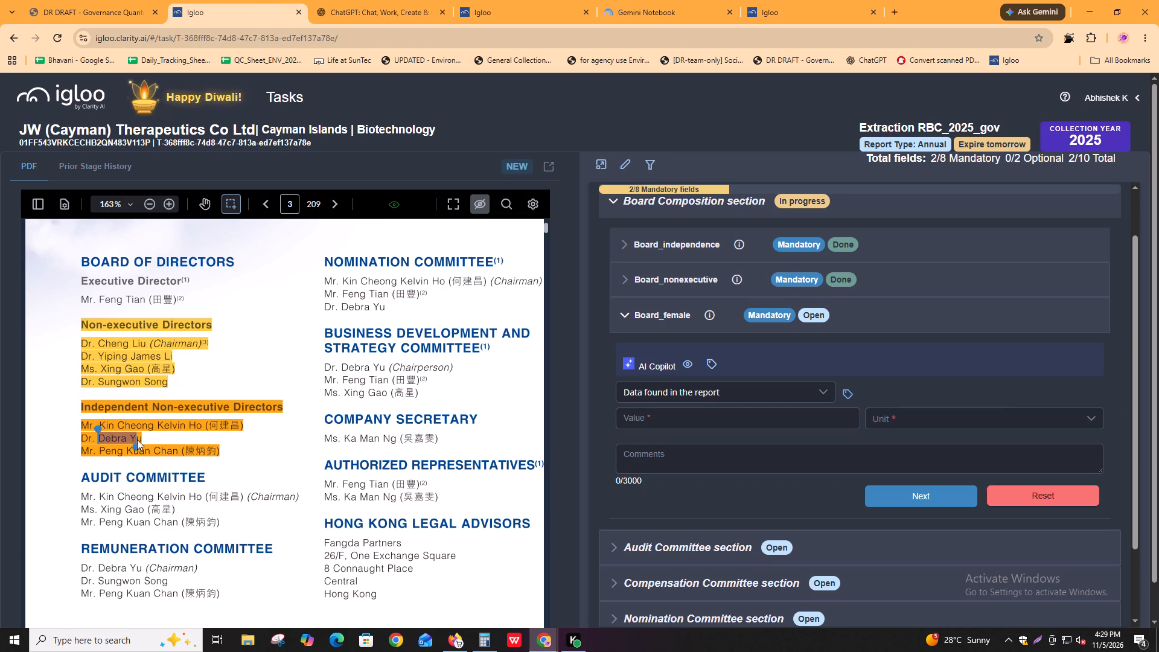
drag(137, 439, 138, 439)
key(ctrl+c)
key(ctrl+c)
key(ctrl+c)
key(ctrl+c)
key(ctrl+c)
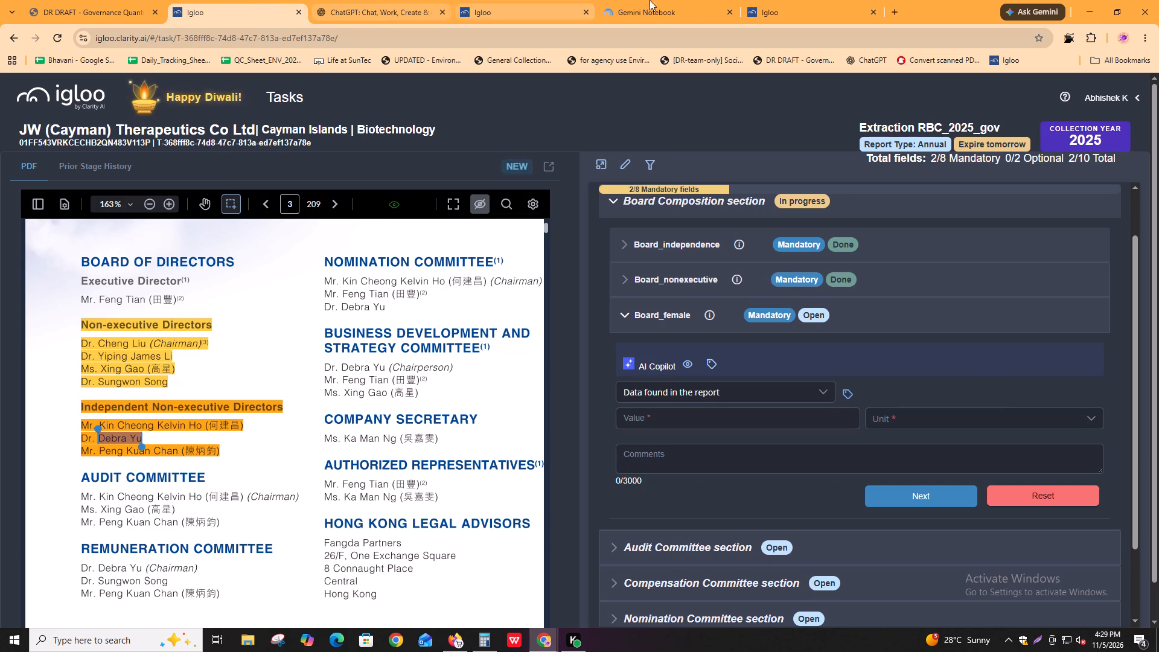
click(787, 0)
double_click(1016, 124)
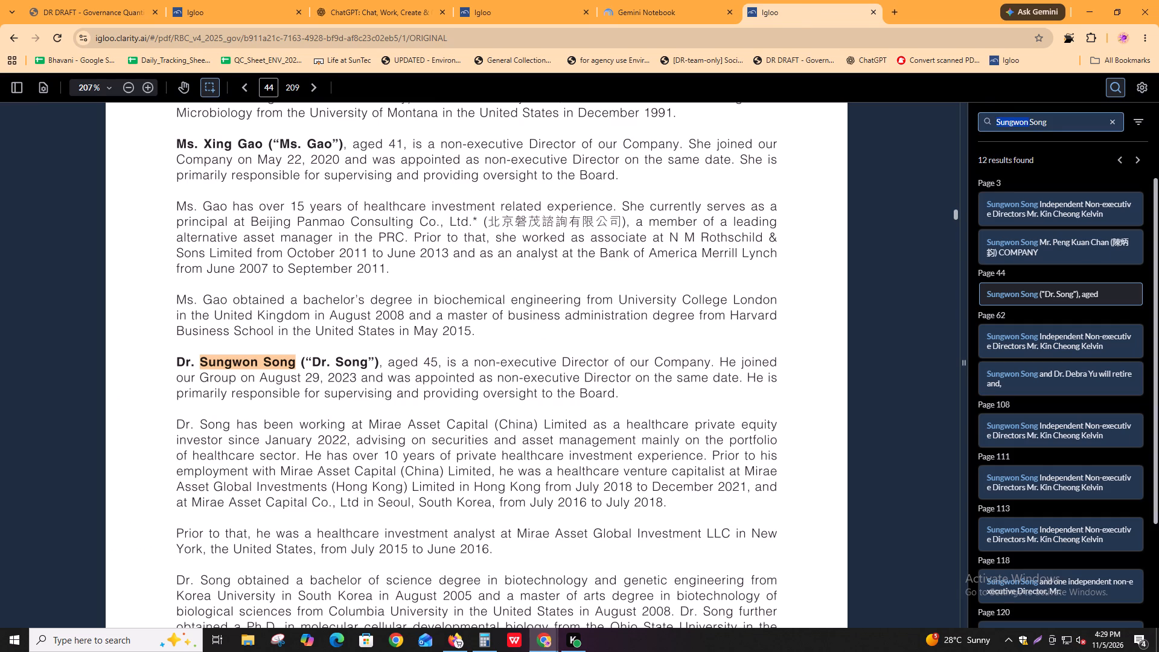
key(ctrl+v)
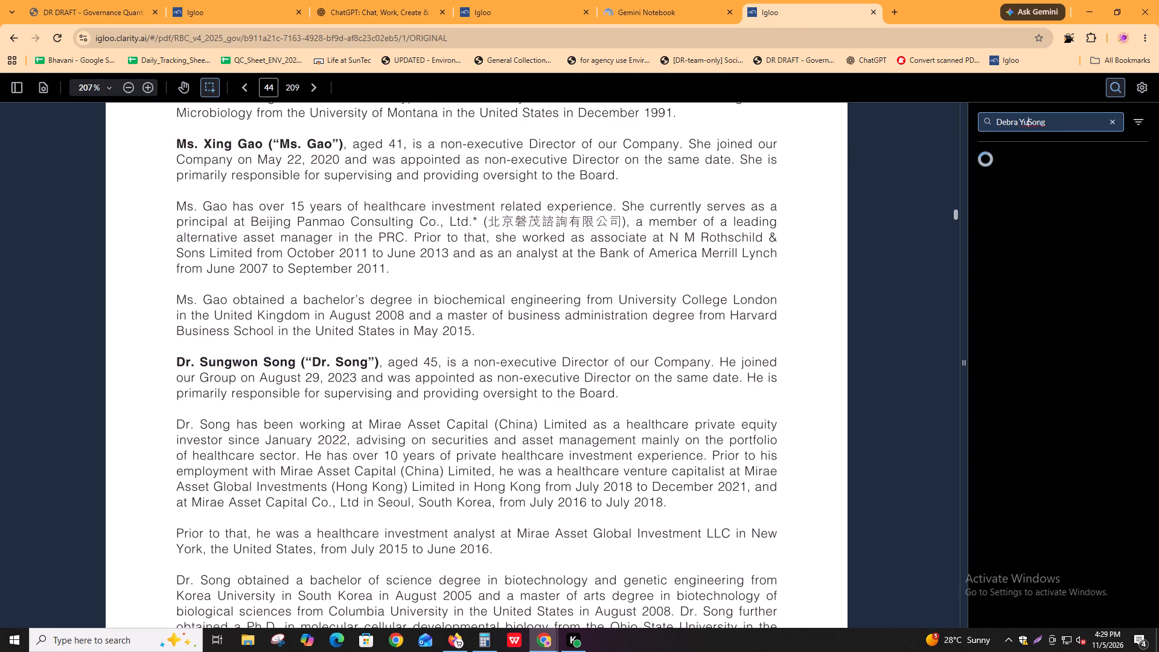
triple_click(1044, 123)
key(ctrl+v)
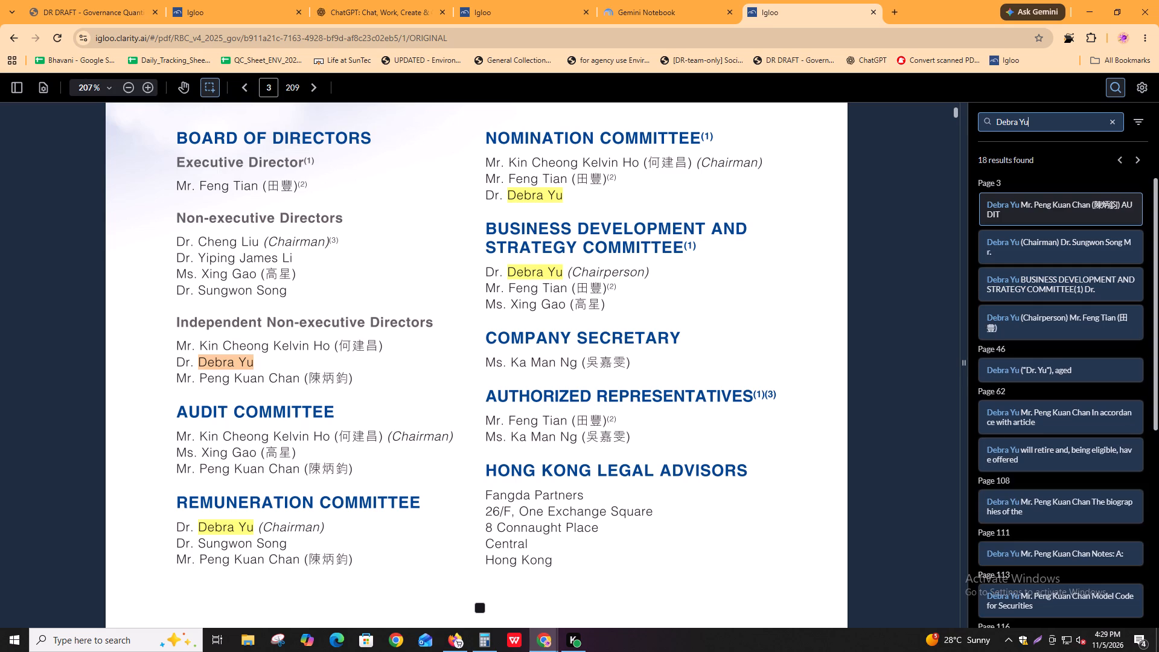
triple_click(1144, 157)
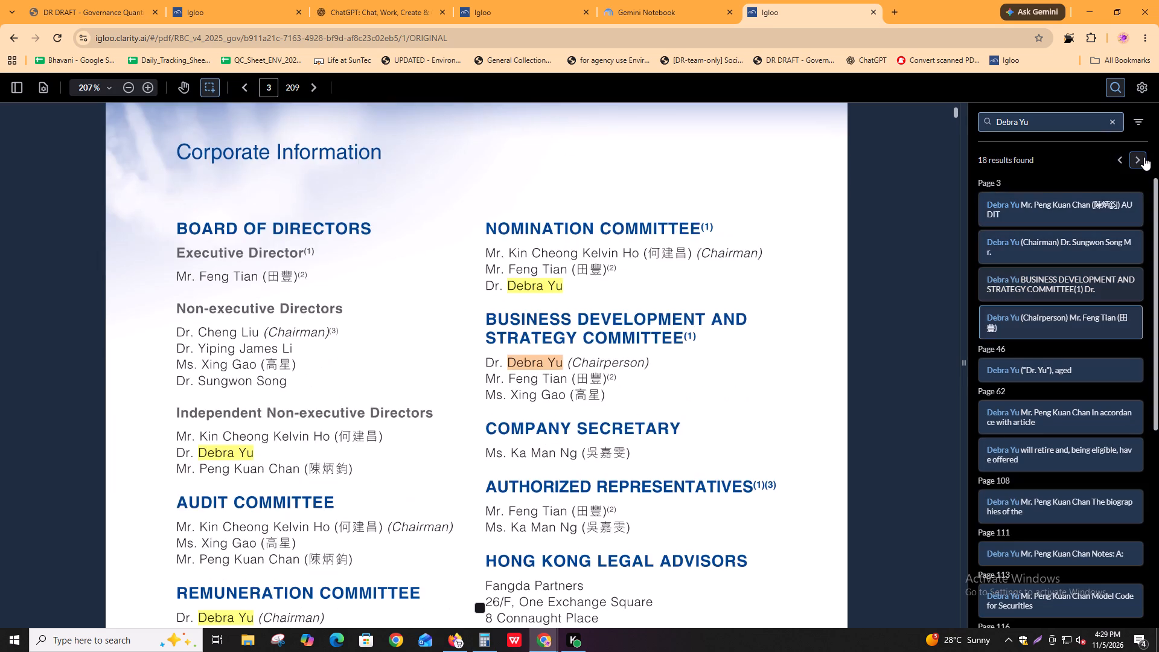
click(1144, 157)
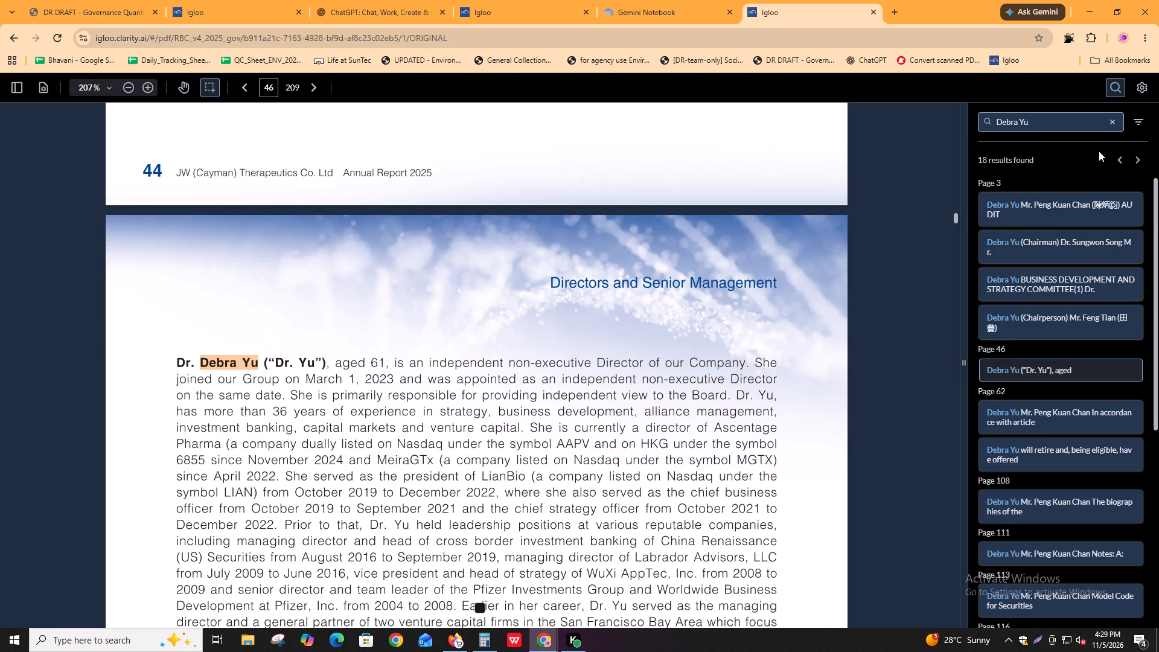
Start the Board_female comment in the extraction task with the formula (2/8)*100 =.
click(201, 0)
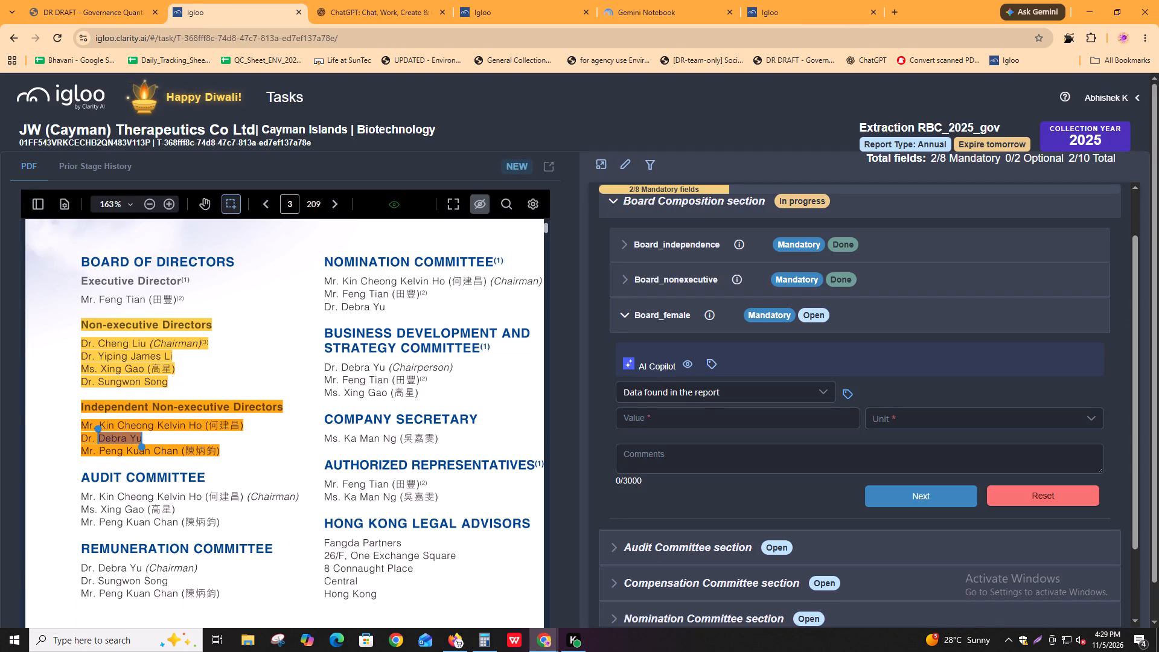
click(686, 468)
text((2/)
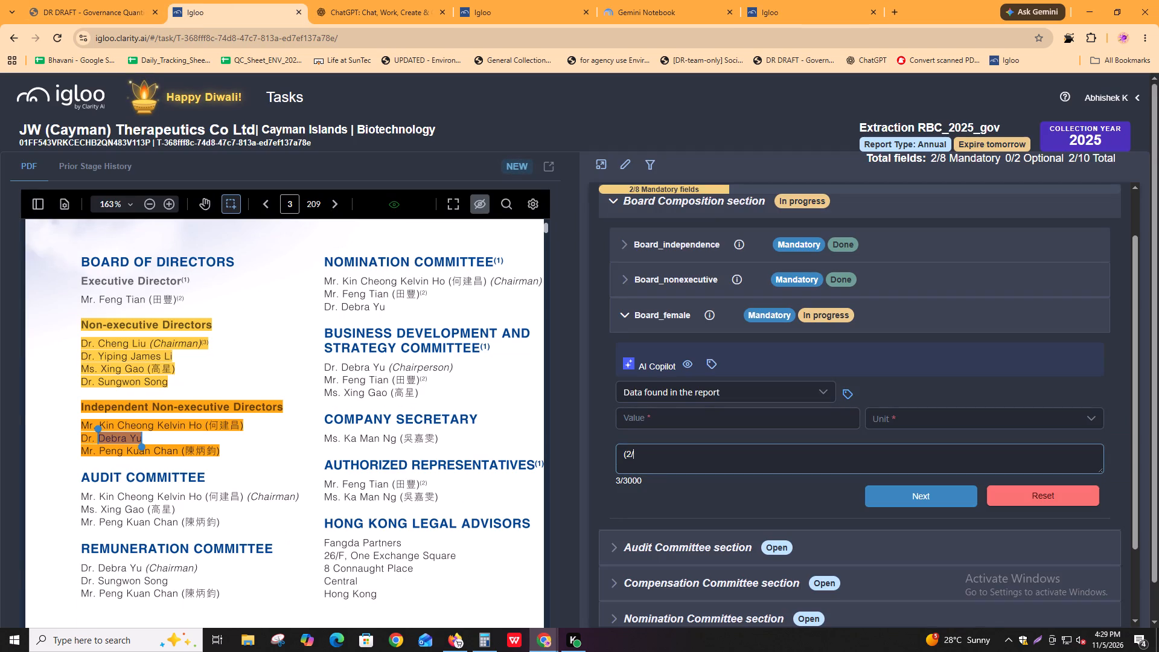
text(8))
key(asterisk)
text(100 =)
key(space)
Calculate 2/8*100 in Calculator and complete the Board_female comment with 25%.
key(alt+Tab)
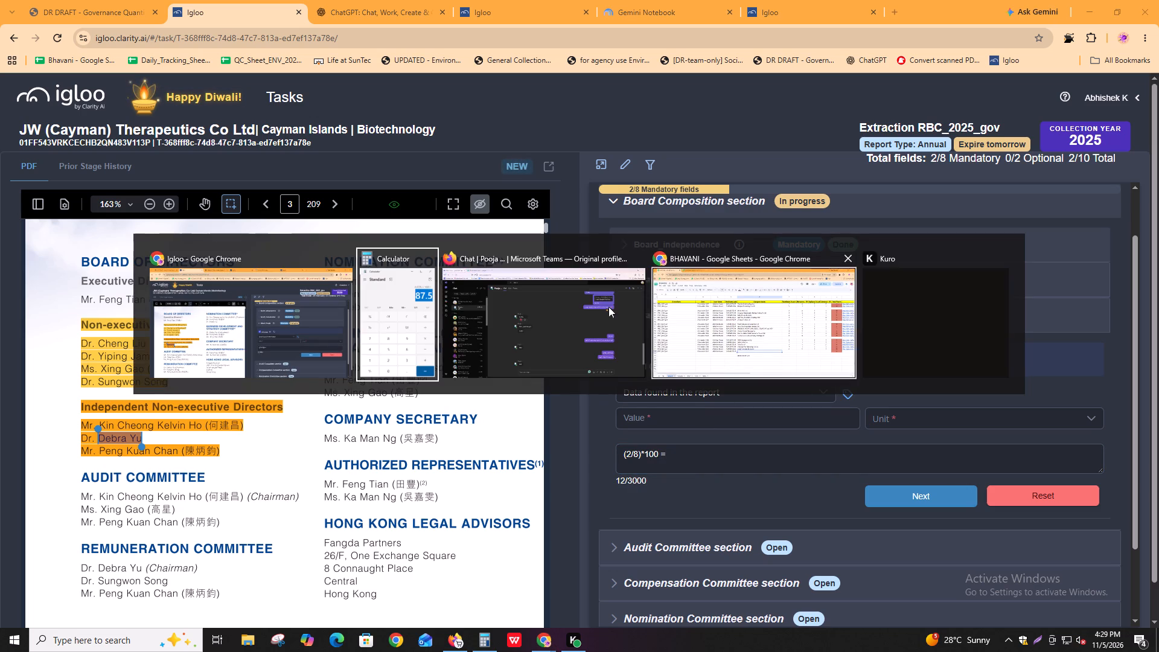
alt+click(415, 330)
click(905, 374)
text(2/8*)
text(100)
key(Return)
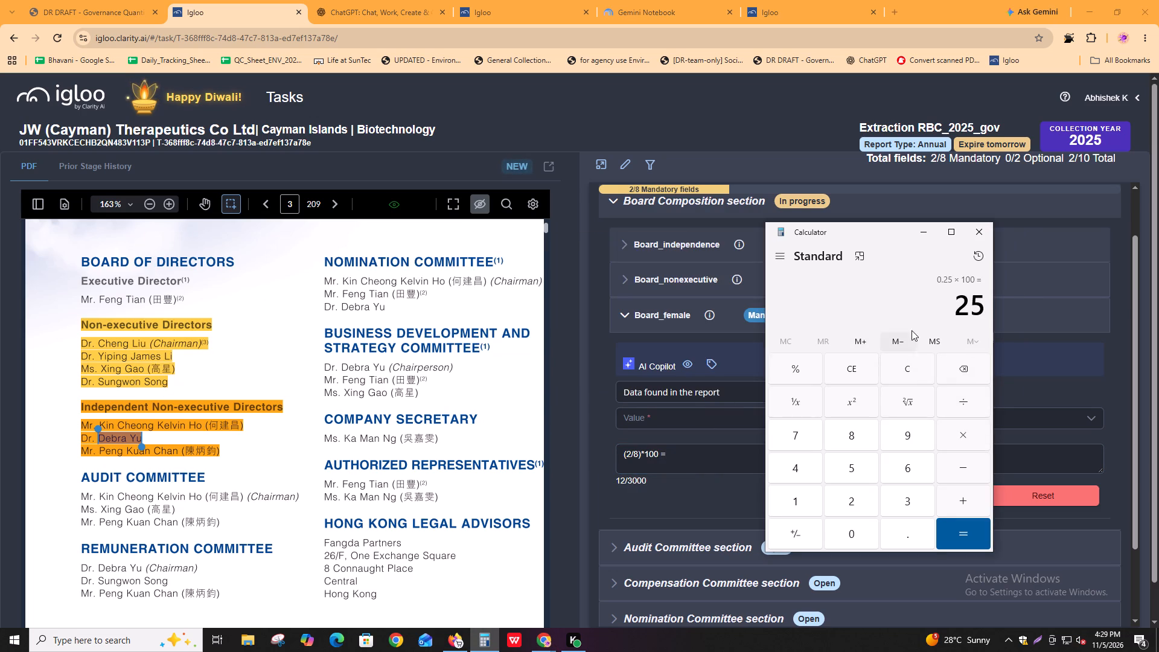
click(953, 309)
drag(957, 308, 993, 308)
key(ctrl+c)
key(ctrl+c)
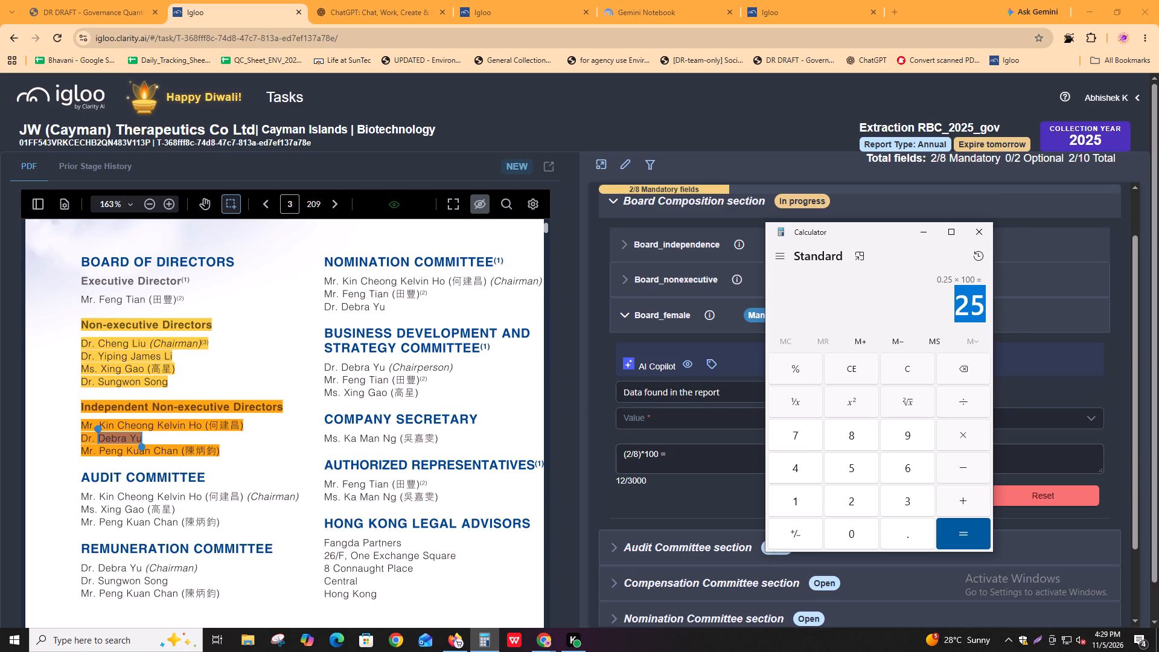
key(ctrl+c)
key(ctrl+c)
click(688, 456)
key(ctrl+v)
key(shift+percent)
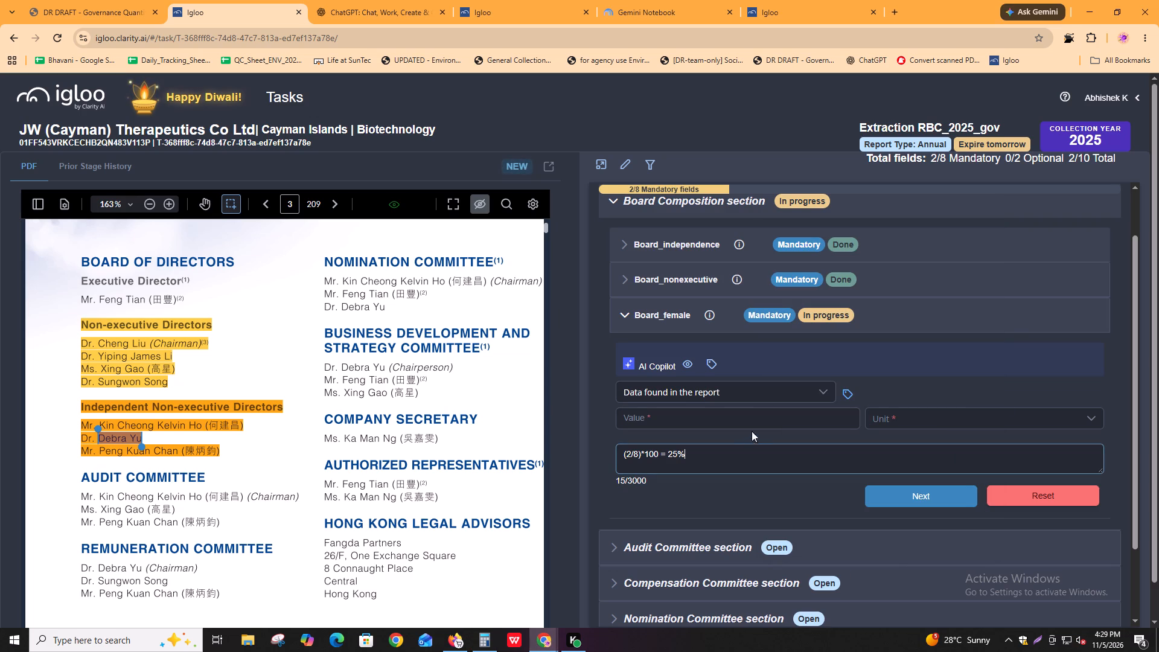
Set the Board_female value to 25 with the unit %.
click(759, 417)
key(ctrl+v)
click(924, 410)
click(912, 444)
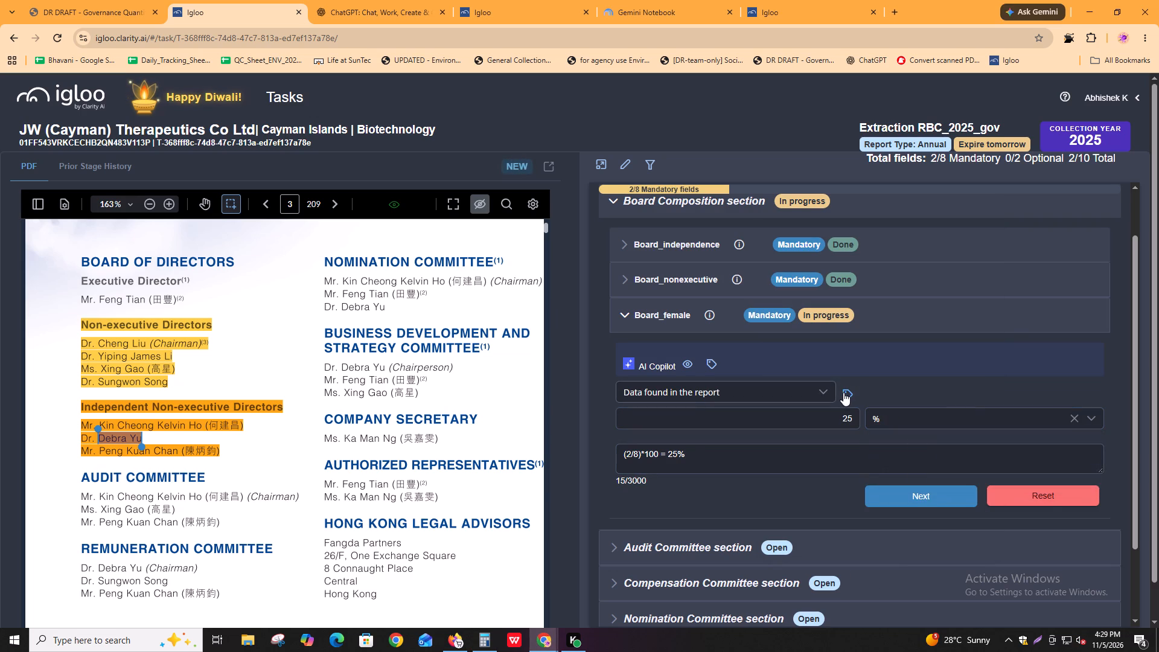
Tag the female non-executive director and the female independent non-executive director as Board_female sources, and advance to Audit_independence.
click(848, 393)
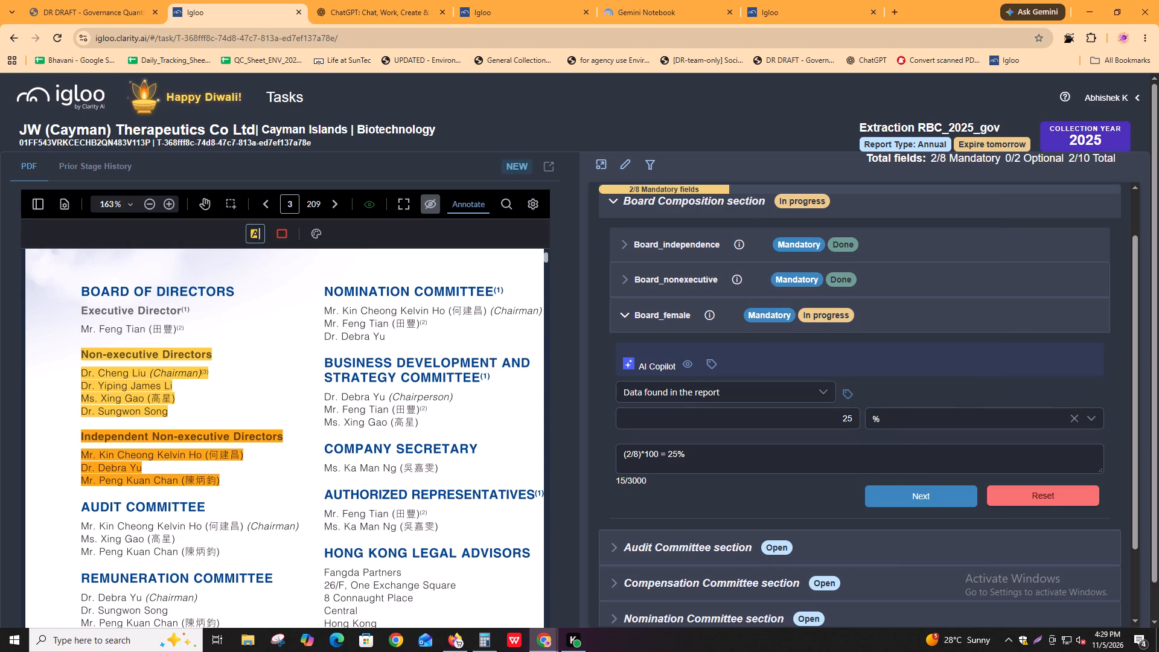
drag(77, 400, 187, 401)
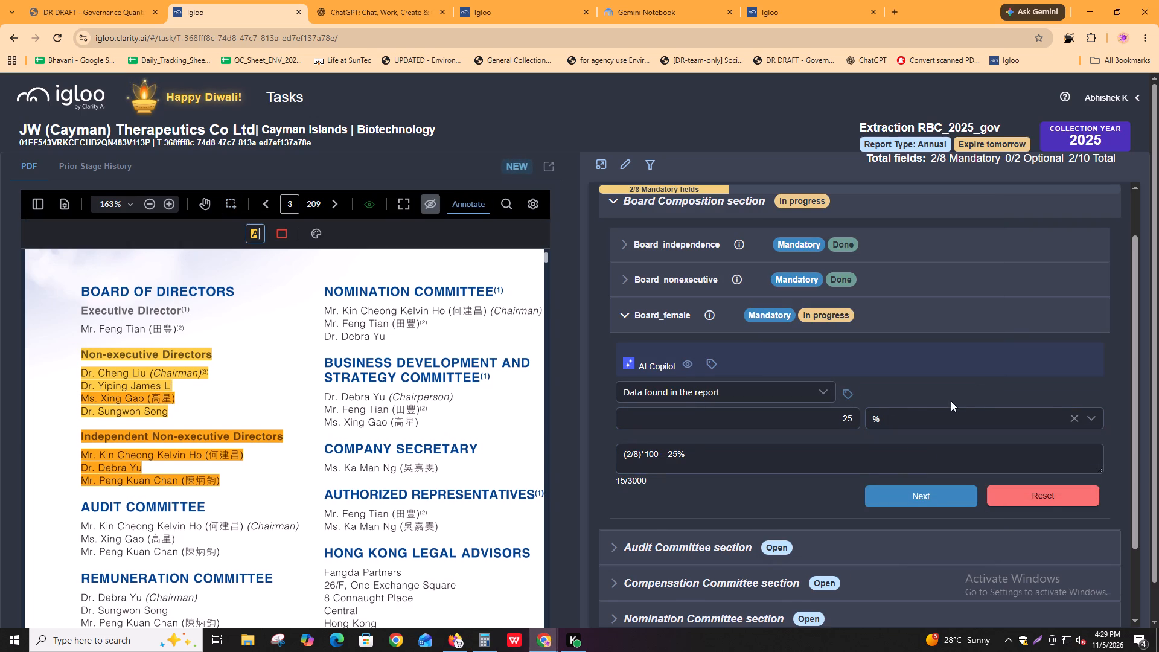
click(847, 384)
drag(77, 468, 171, 468)
click(901, 558)
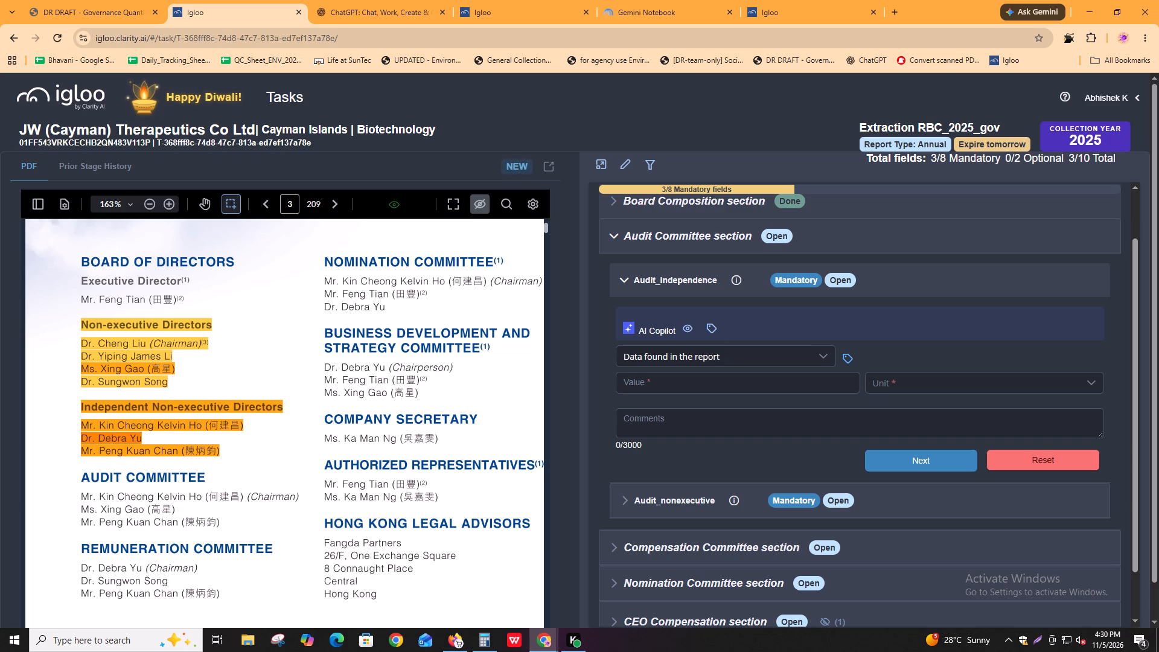
Check the Audit Committee members against the directors lists and start the Audit_independence comment with the formula (2/3)*100 =.
drag(101, 366, 132, 367)
click(132, 367)
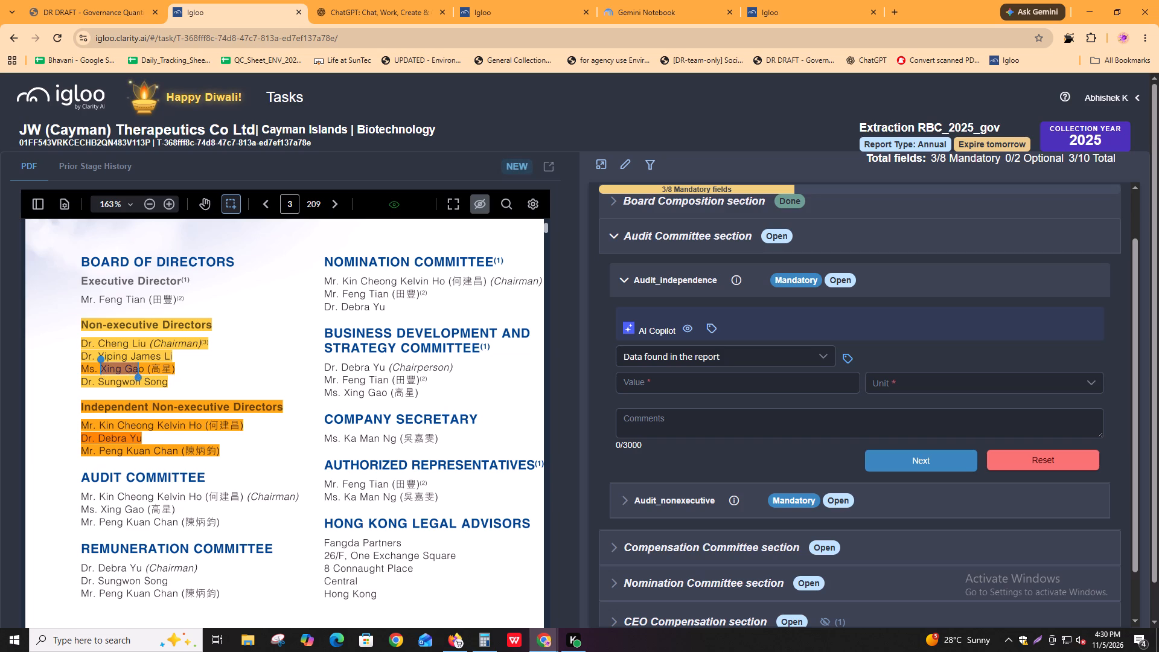
drag(103, 523, 144, 526)
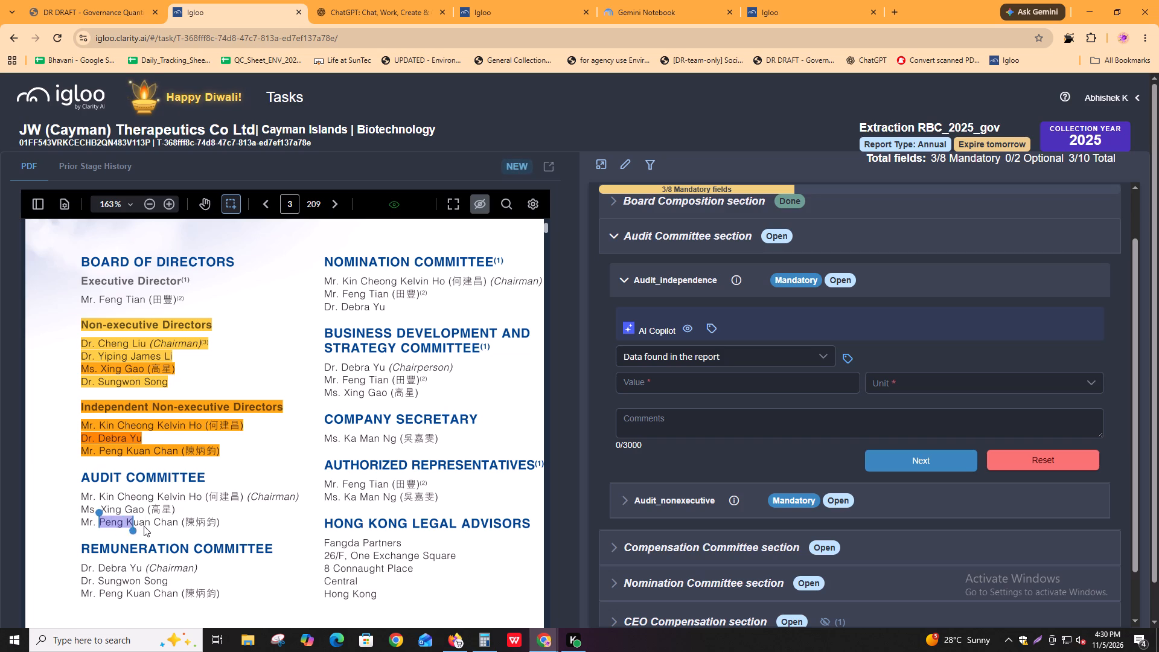
drag(144, 526, 148, 527)
click(148, 527)
click(707, 436)
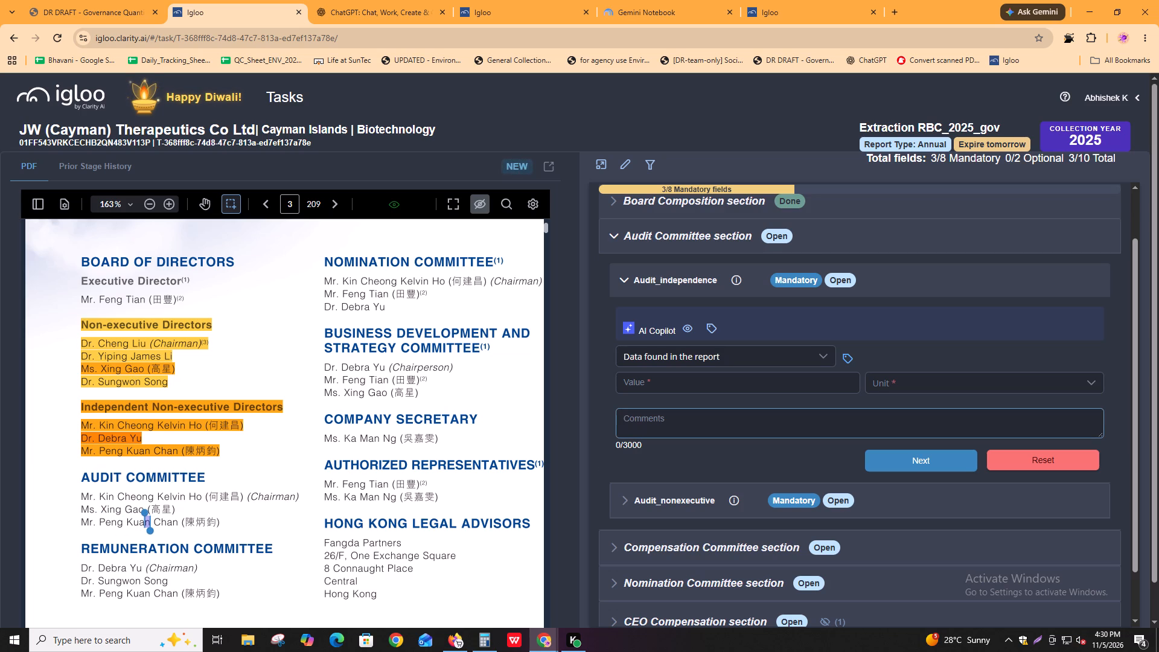
text((2/3)*)
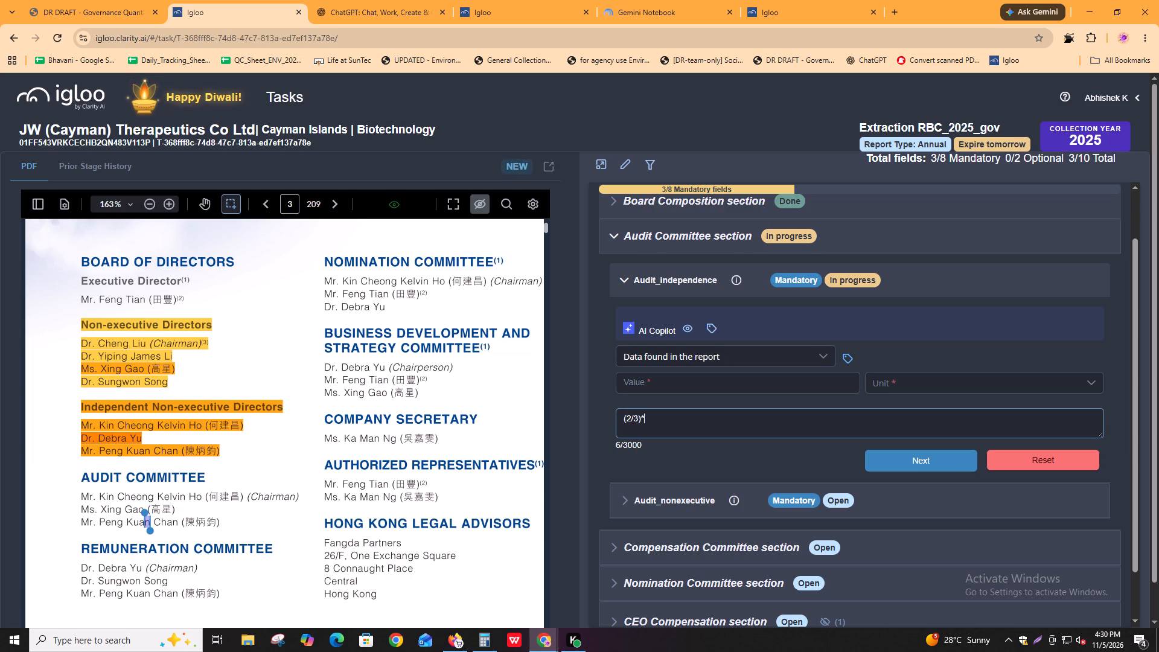
text(100 =)
key(space)
Calculate 2/3*100 in Calculator and complete the Audit_independence comment with 66.67%.
key(alt+Tab)
key(alt+Tab)
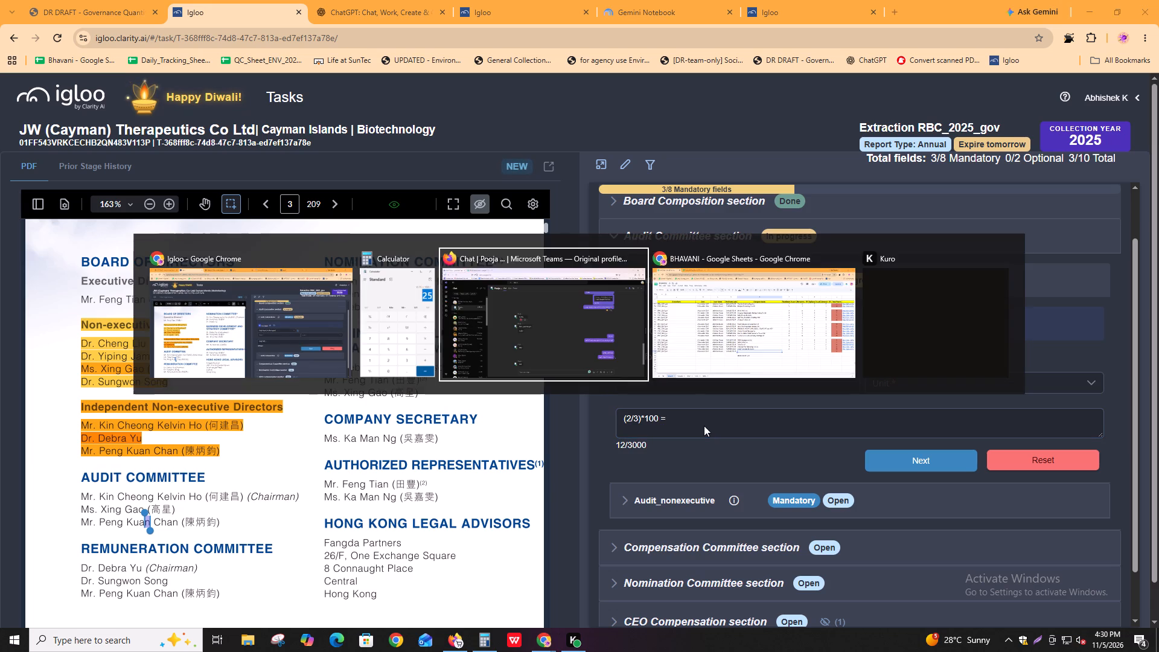
alt+click(407, 336)
click(904, 371)
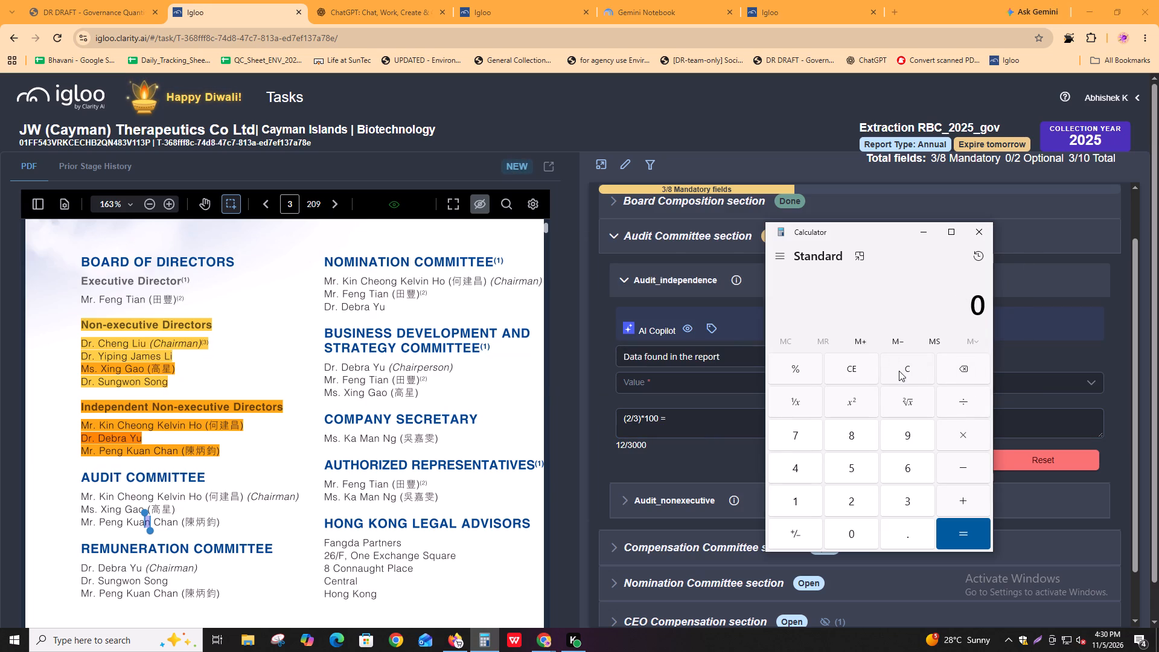
text(2/)
text(3*)
text(100)
key(Return)
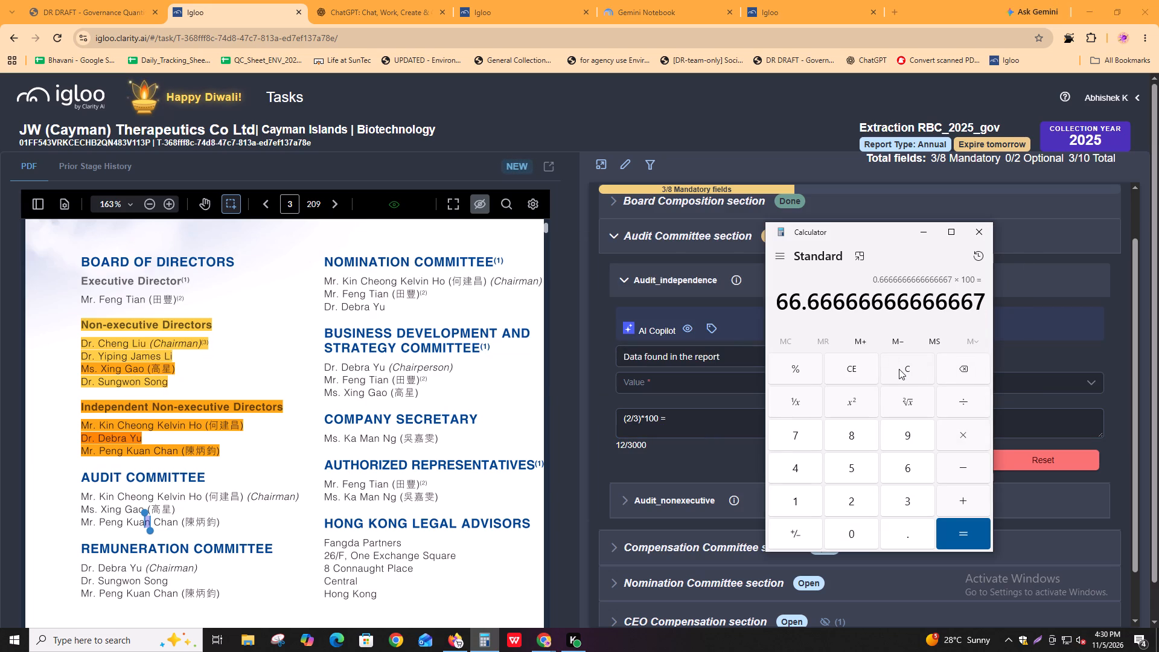
drag(777, 301, 820, 301)
key(ctrl+c)
click(729, 425)
key(ctrl+v)
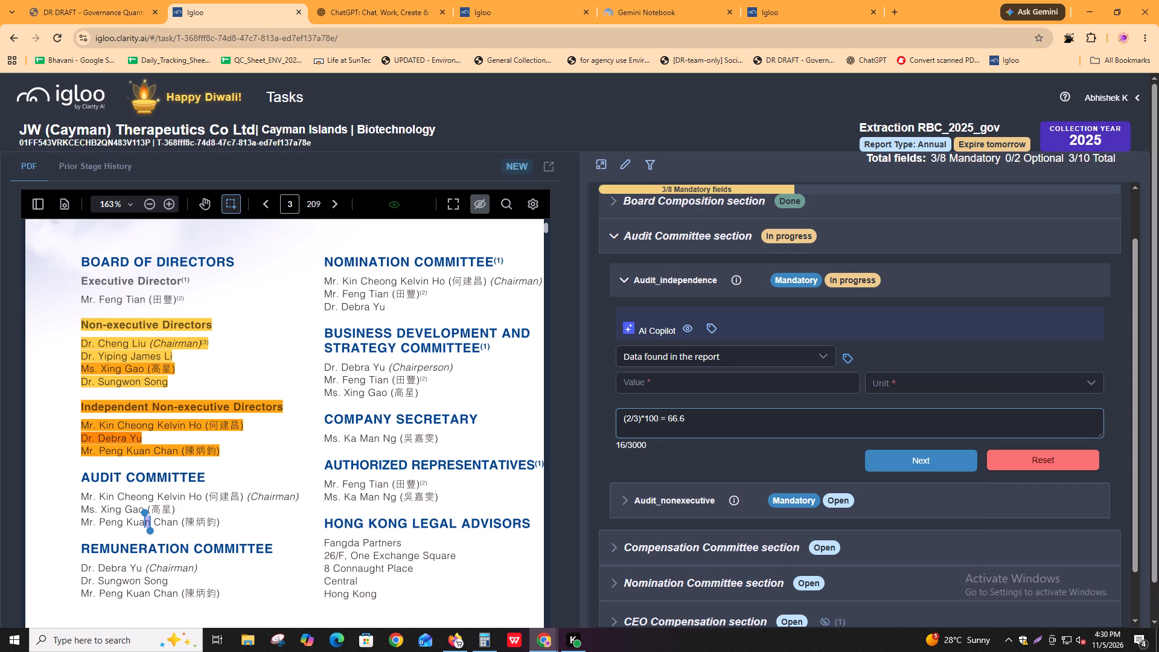
key(7)
key(shift+percent)
Set the Audit_independence value to 66.67 with the unit %.
click(790, 382)
key(ctrl+v)
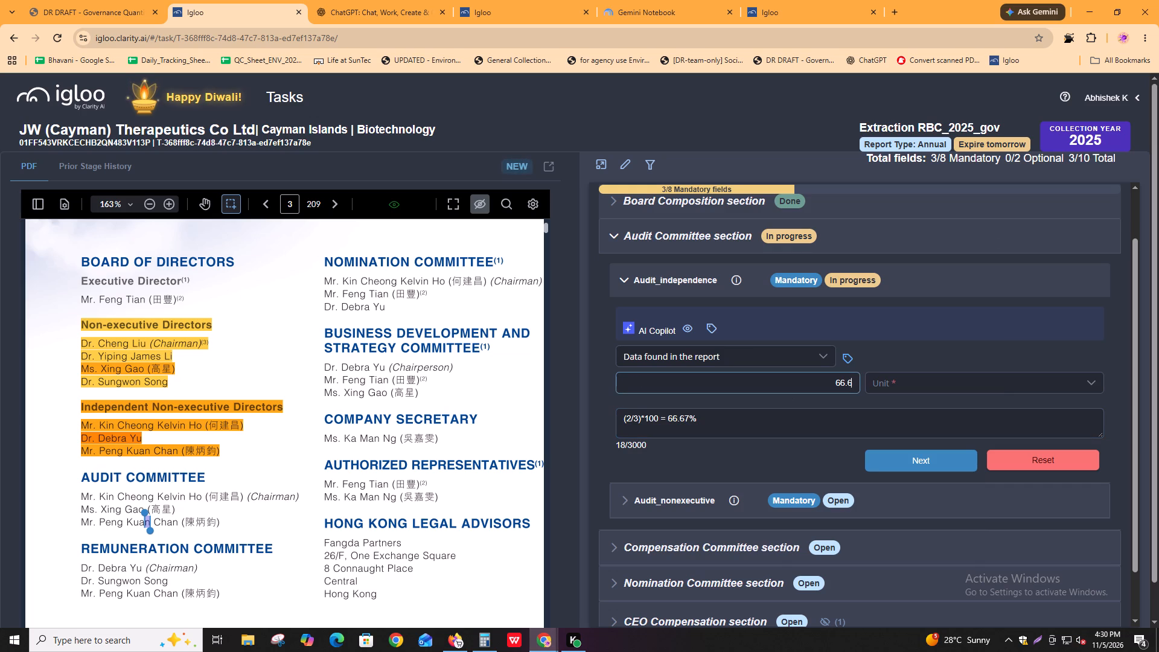
key(7)
key(Tab)
key(Return)
key(Down)
key(Return)
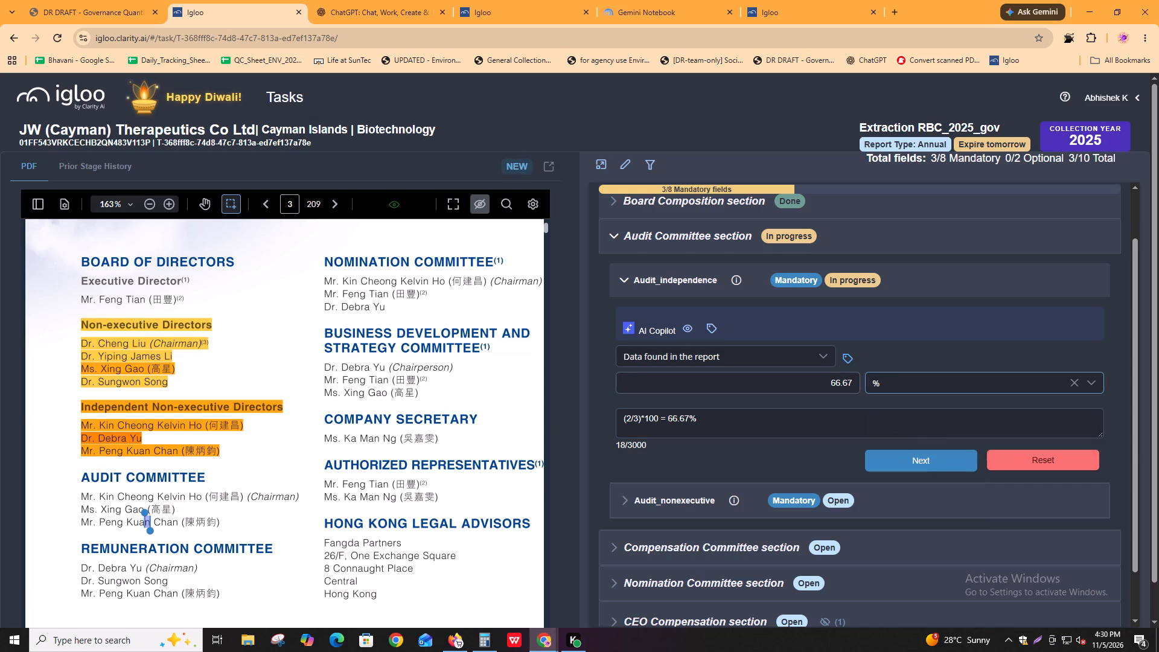
Tag the Audit Committee heading and its three members as the Audit_independence source, and advance to Audit_nonexecutive.
click(846, 360)
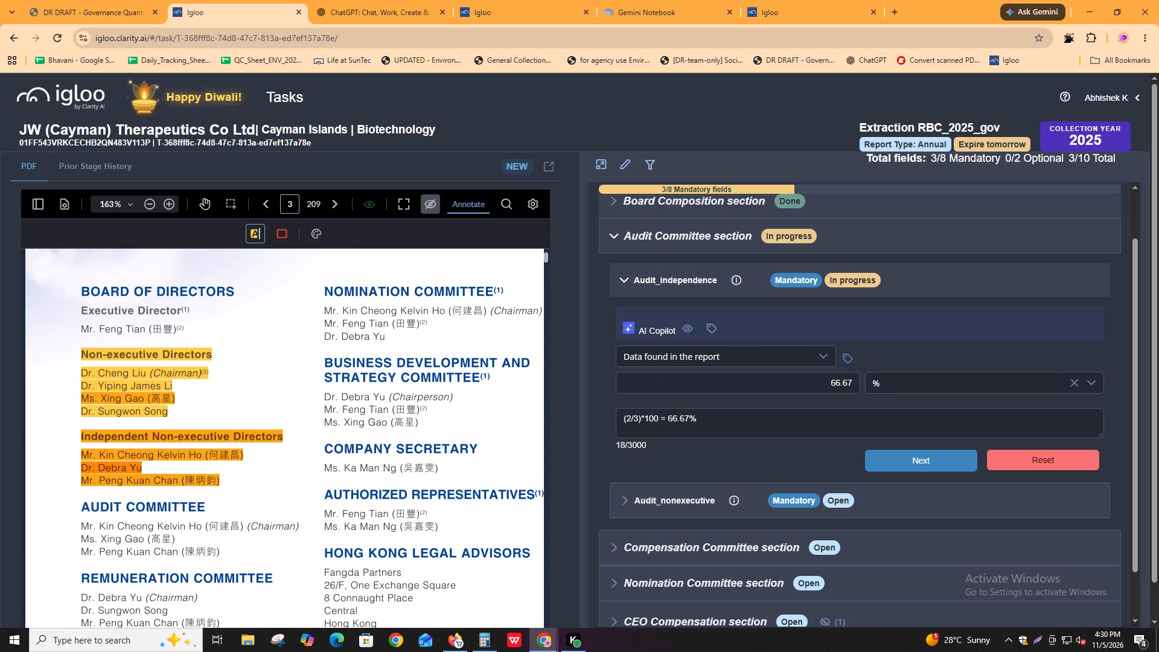
drag(78, 505, 236, 554)
click(905, 494)
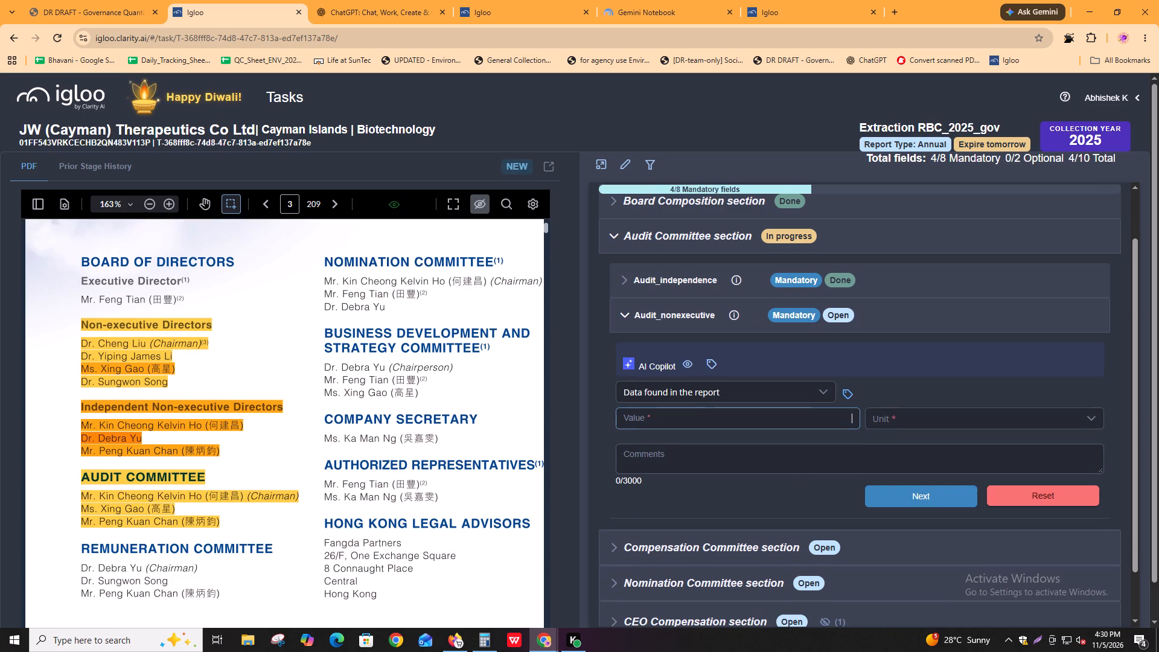
Fill in Audit_nonexecutive with the comment (3/3)*100 = 100%, the value 100 and the unit %.
click(794, 468)
text((3/3)*100 =)
key(space)
text(100)
key(shift+percent)
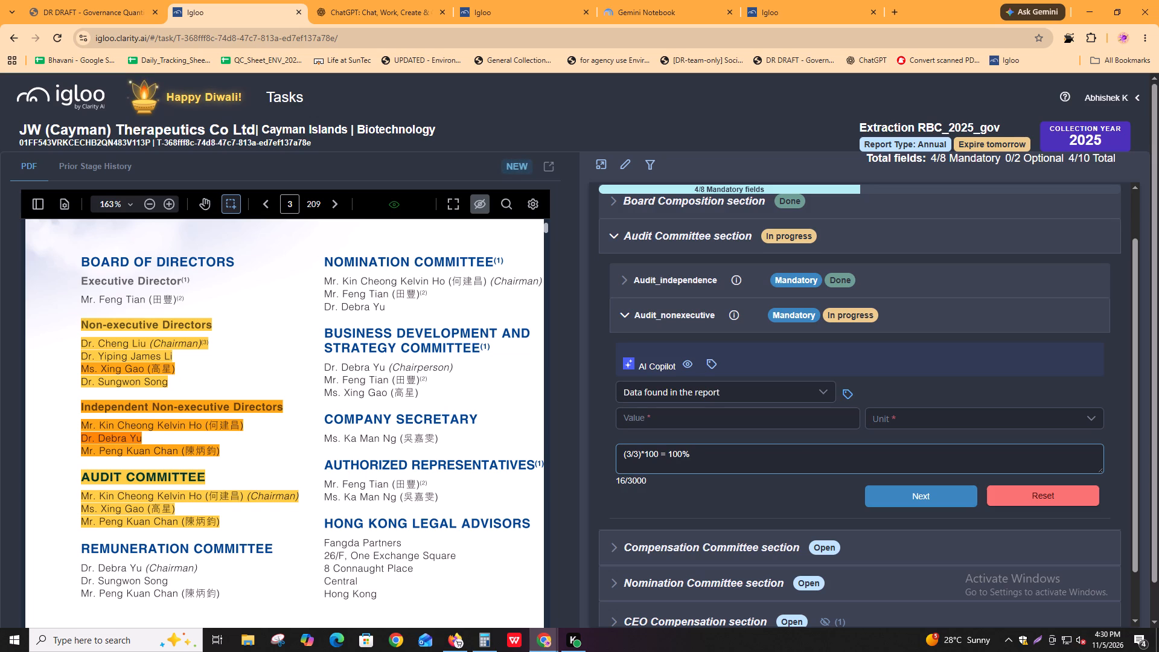
click(802, 425)
key(1)
text(00)
key(shift+percent)
click(960, 426)
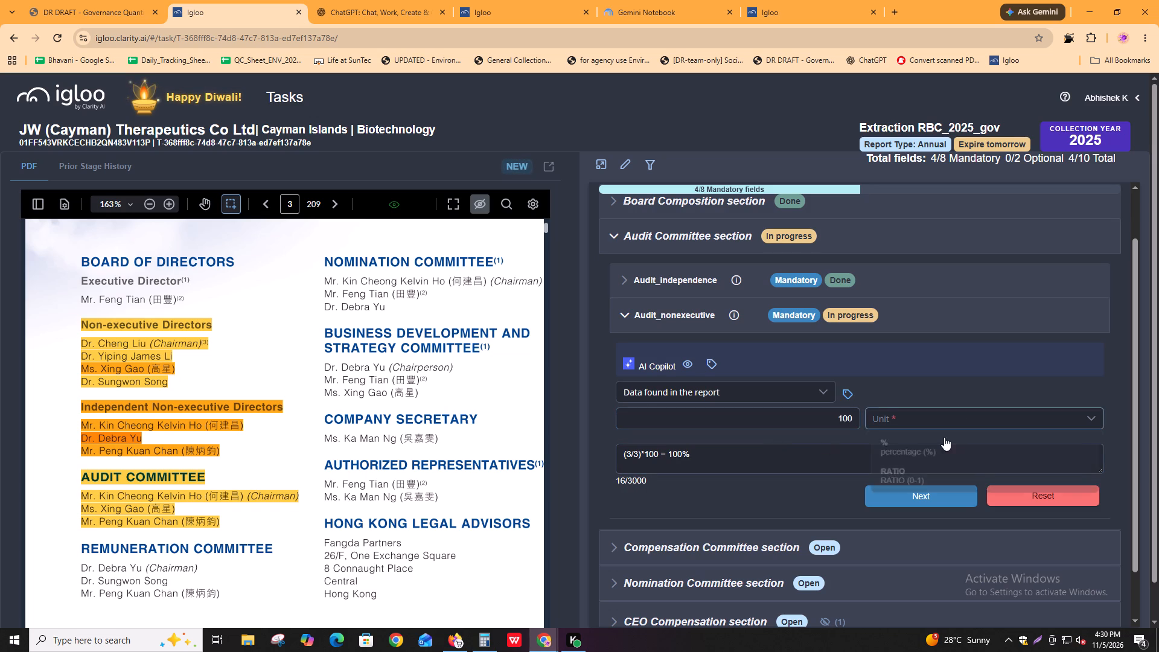
click(927, 448)
Tag the Audit Committee heading and member list as the Audit_nonexecutive source, and advance to Compensation_independence.
click(846, 396)
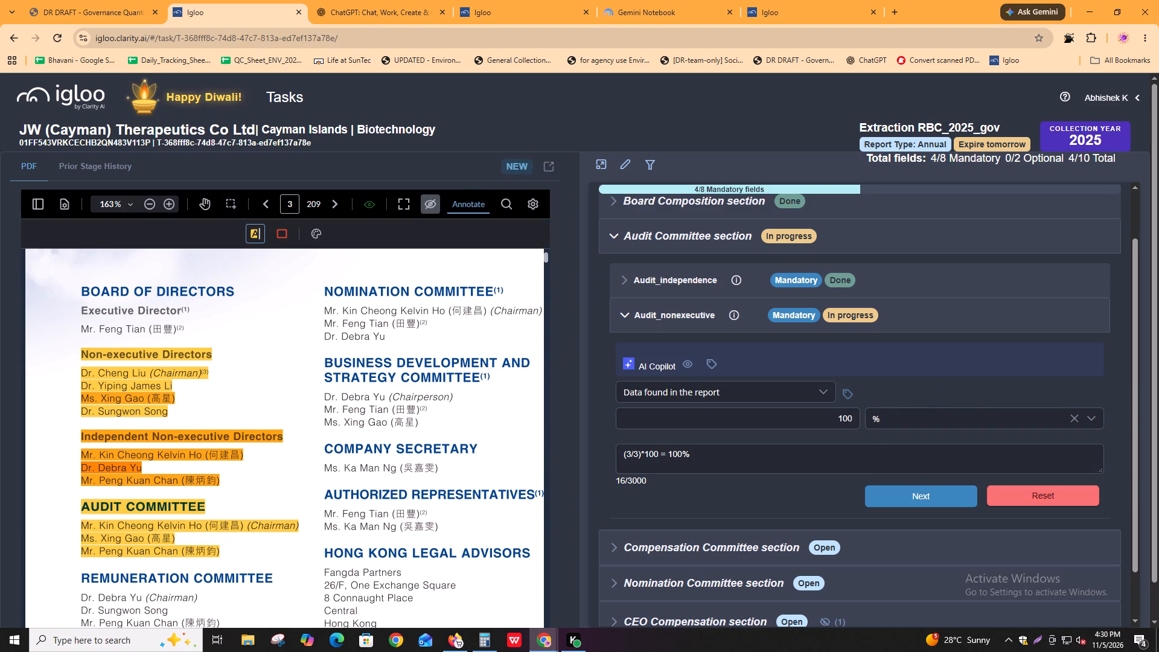
drag(79, 507, 92, 519)
drag(92, 519, 244, 572)
click(918, 529)
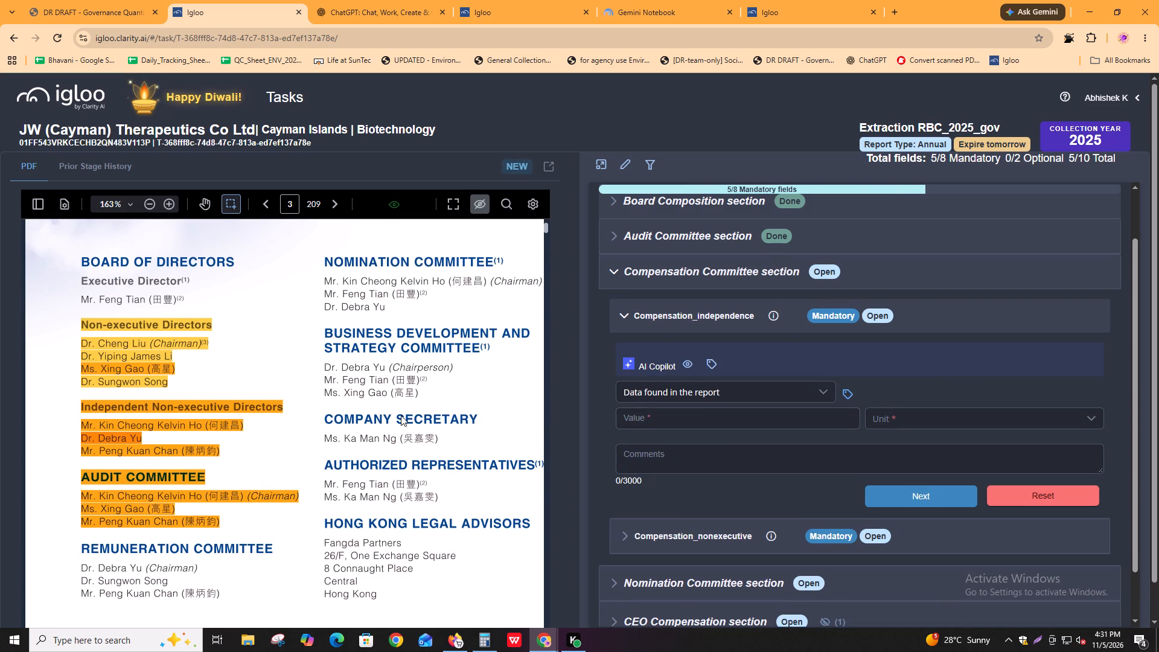
Check the Remuneration Committee members and reuse the Audit_independence comment (2/3)*100 = 66.67% as the Compensation_independence comment.
scroll(287, 570, down, 2)
scroll(243, 522, up, 2)
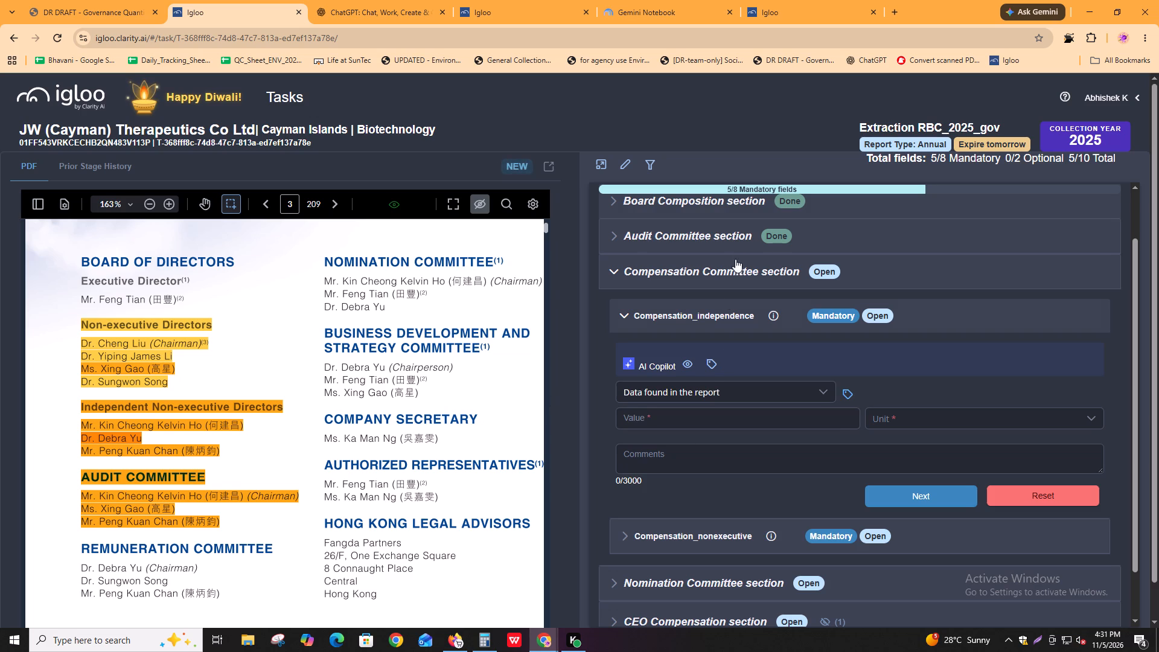
click(740, 240)
click(737, 286)
alt+click(709, 453)
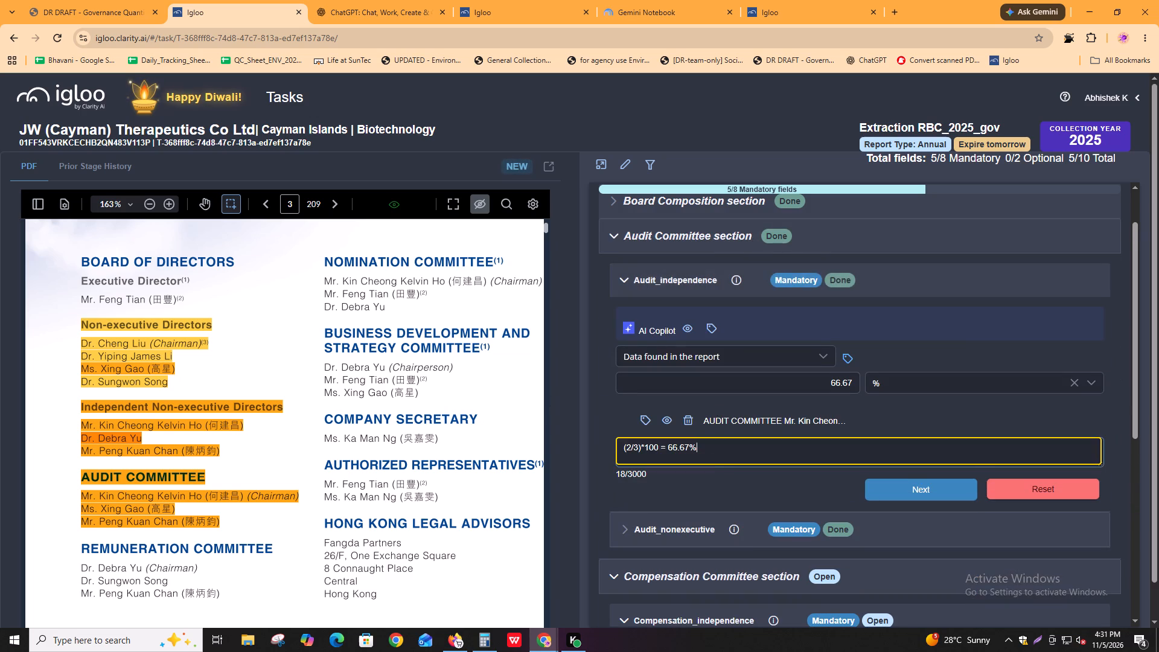
scroll(709, 454, down, 6)
click(723, 394)
key(ctrl+v)
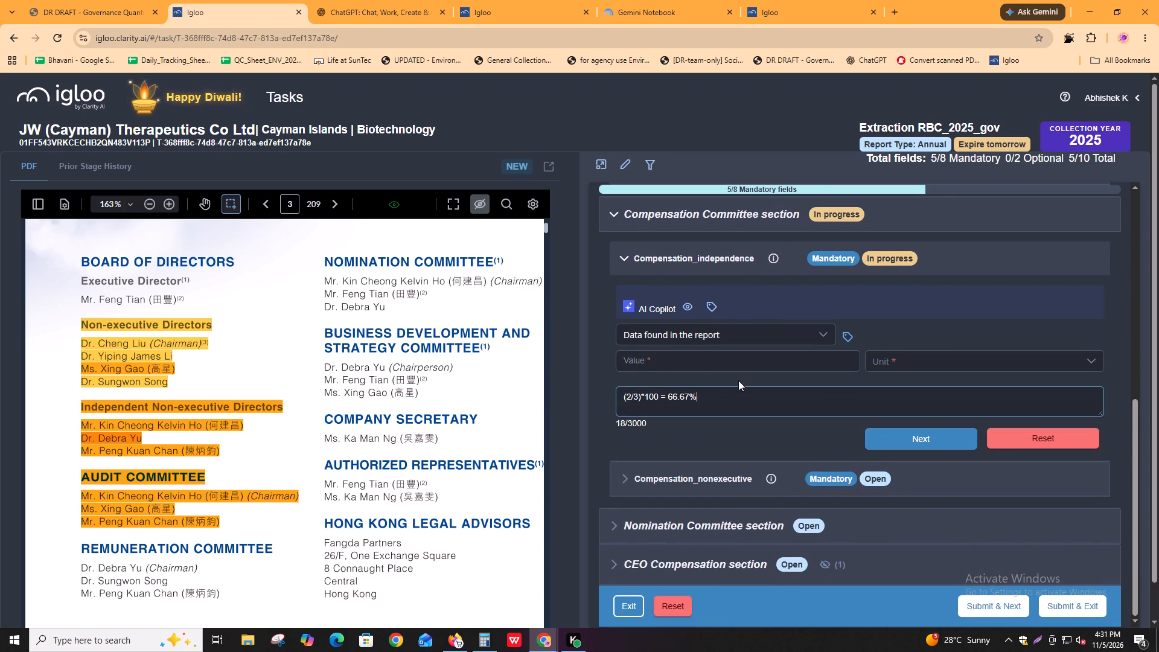
Set the Compensation_independence value to 66.67, copied from its comment, with the unit %.
click(682, 398)
right_click(682, 398)
click(682, 398)
click(682, 398)
double_click(682, 398)
key(ctrl+c)
click(718, 362)
key(ctrl+v)
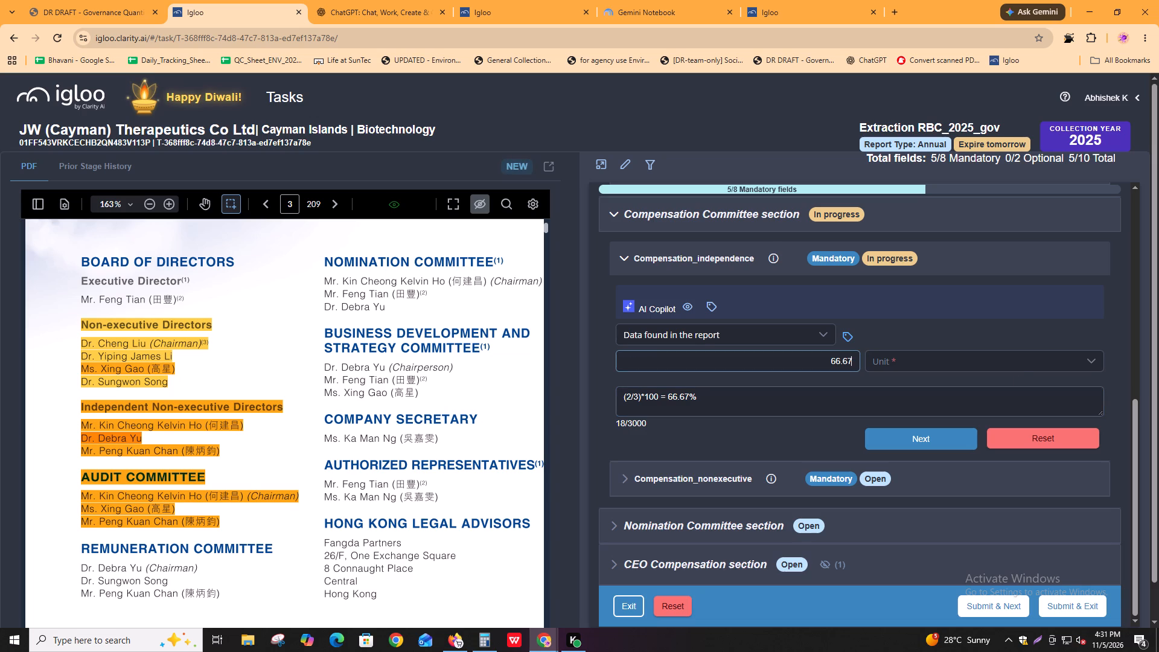
click(1018, 371)
click(993, 396)
Tag the Remuneration Committee heading and its members as the Compensation_independence source, and advance to Compensation_nonexecutive.
click(851, 343)
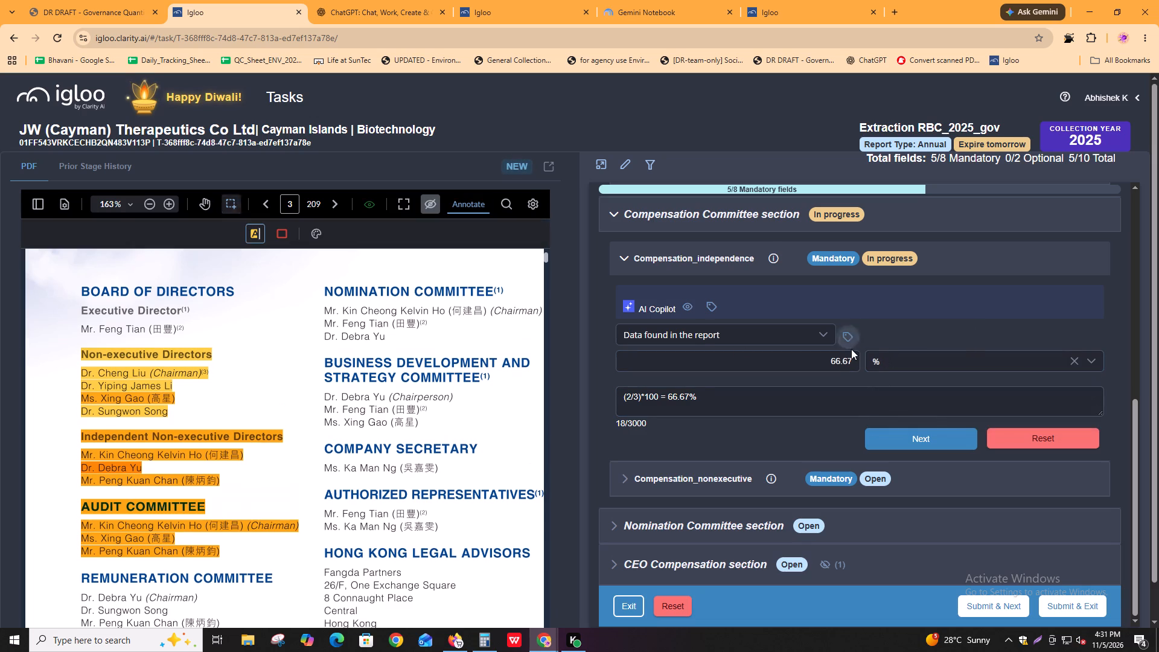
drag(71, 569, 226, 628)
click(890, 470)
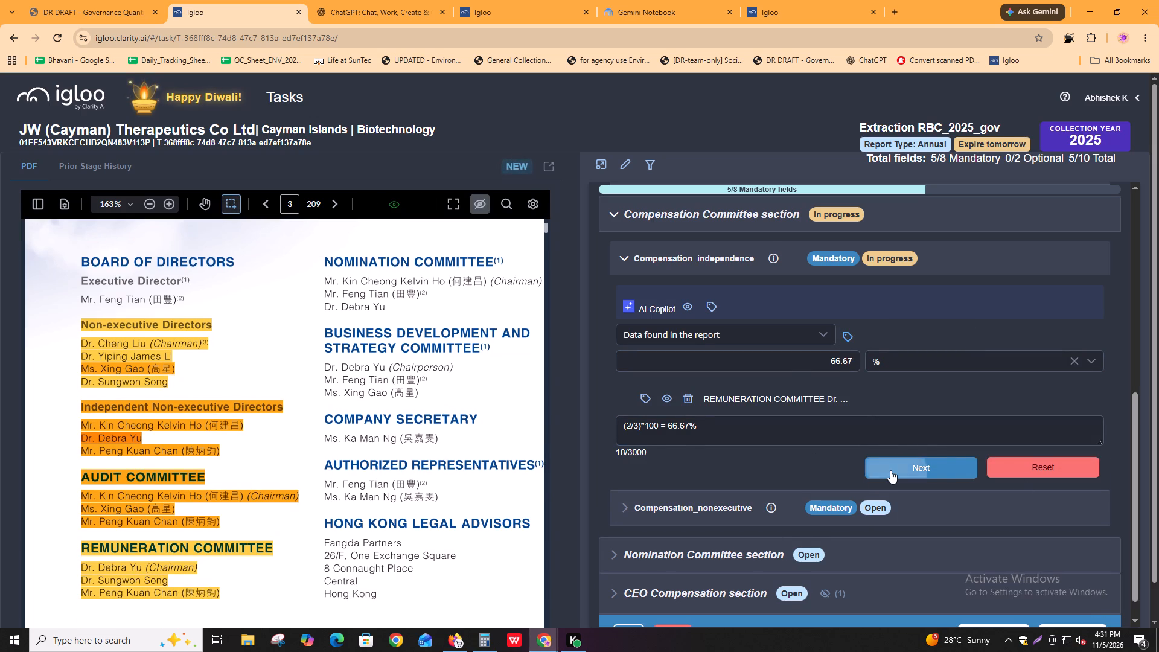
Reuse the Audit_nonexecutive comment (3/3)*100 = 100% as the Compensation_nonexecutive comment.
scroll(788, 227, up, 3)
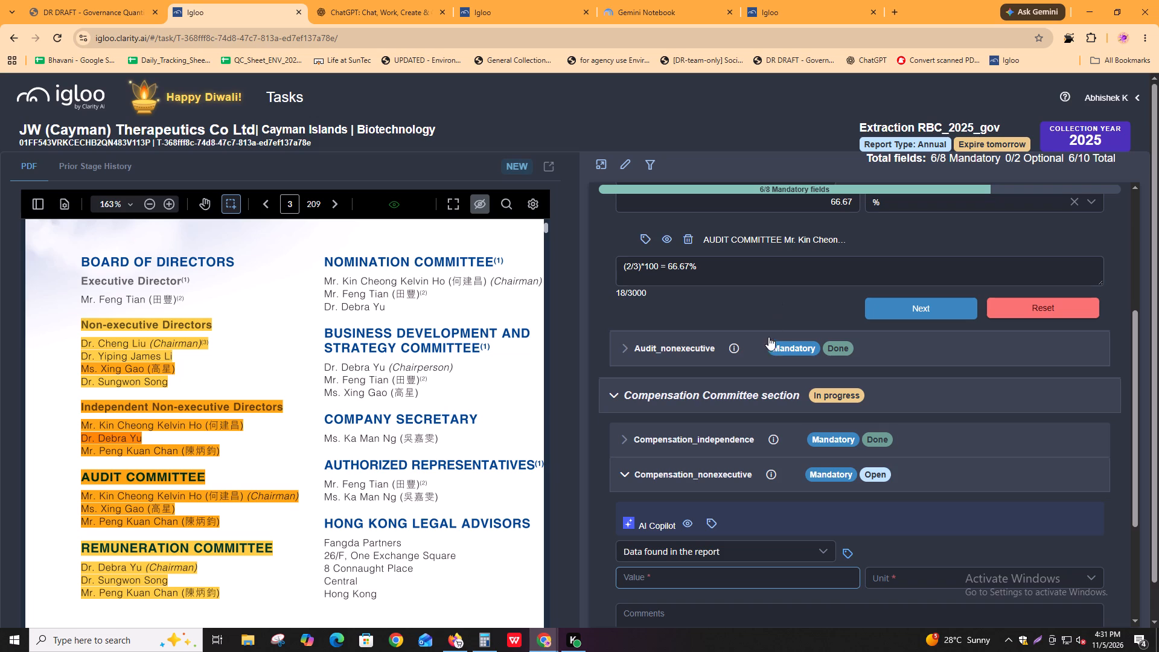
click(910, 299)
alt+click(826, 305)
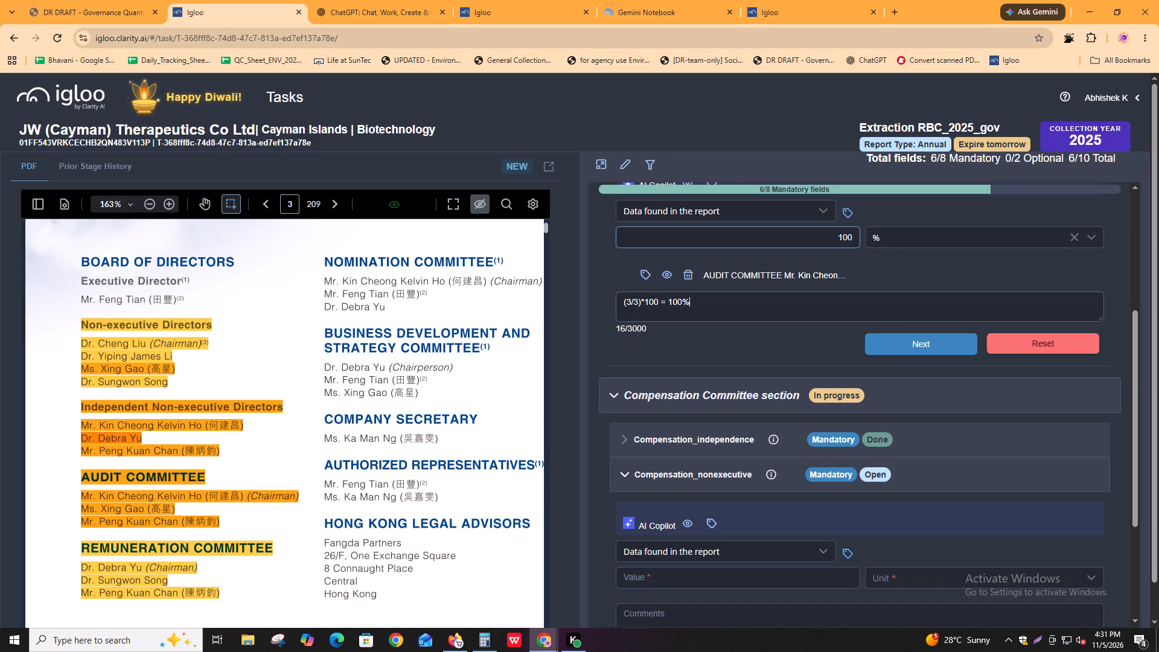
scroll(826, 353, down, 3)
click(794, 442)
key(ctrl+v)
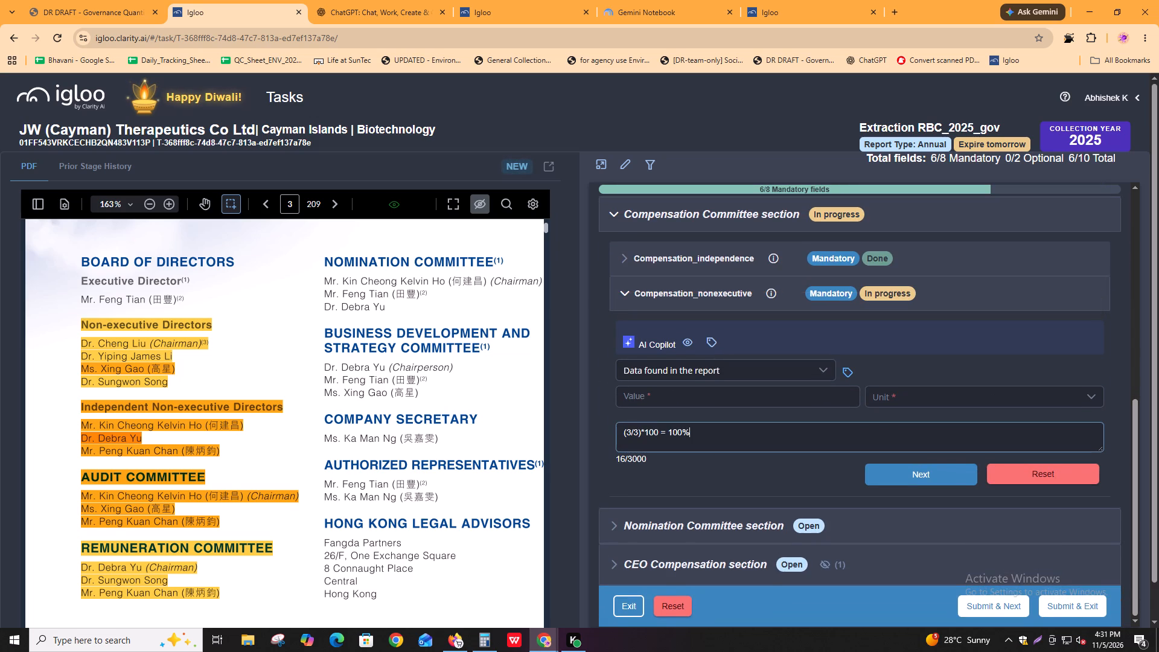
Set the Compensation_nonexecutive value to 100 with the unit %.
scroll(371, 401, up, 3)
click(800, 397)
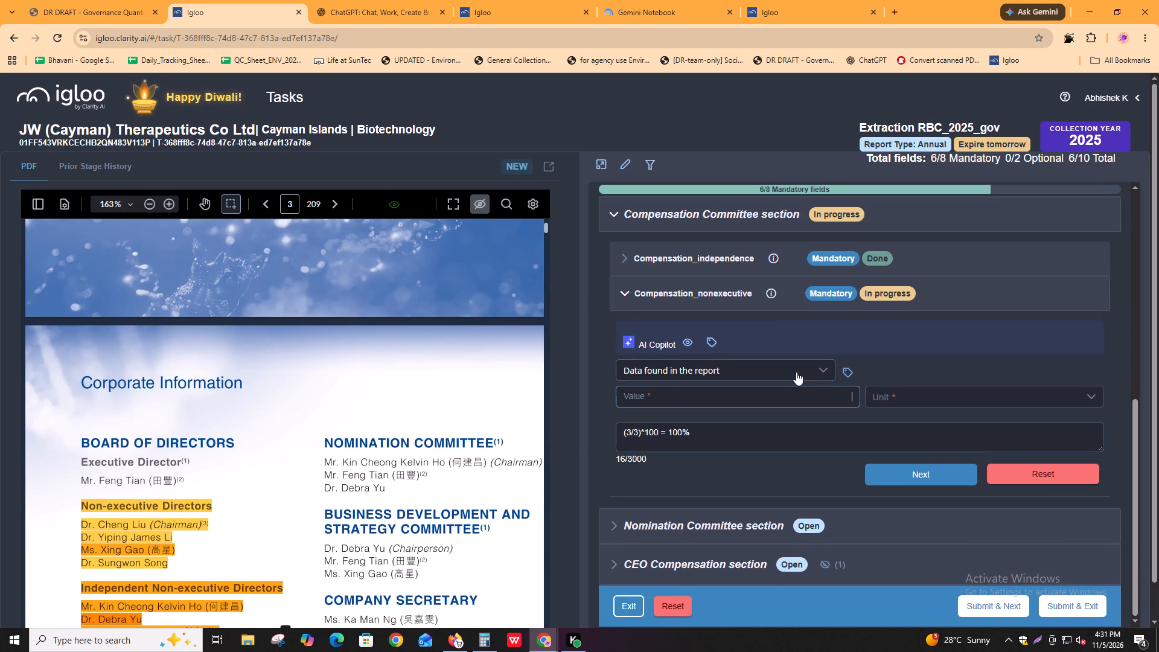
text(100)
key(Tab)
key(Return)
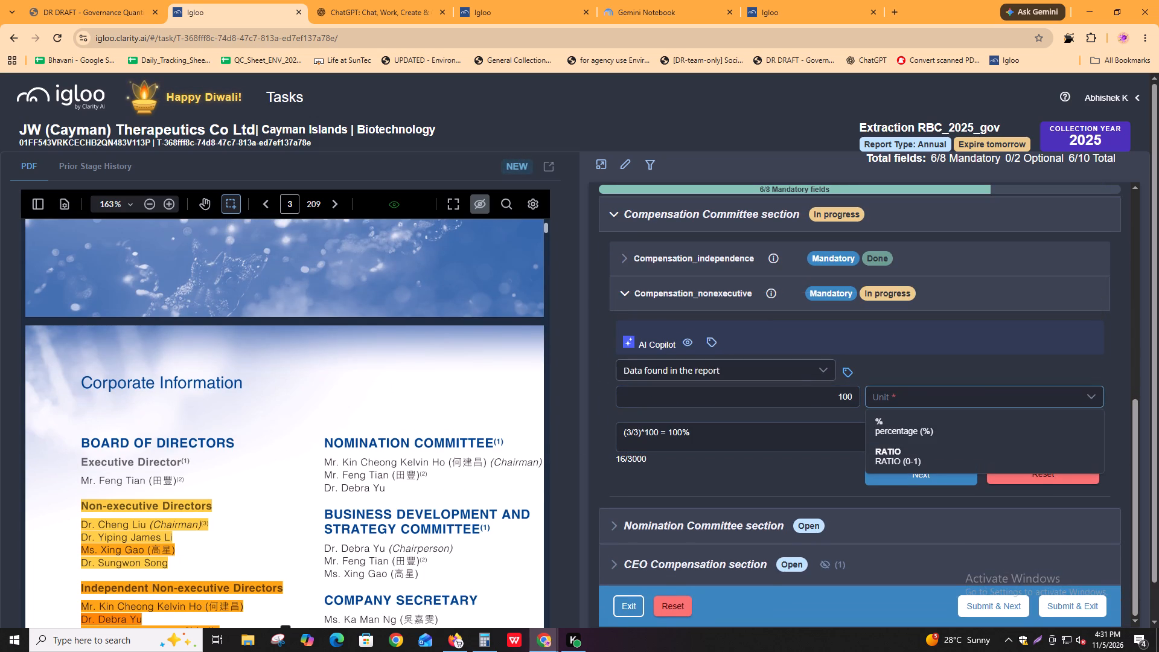
key(Down)
key(Return)
Tag the Remuneration Committee heading and member list as the Compensation_nonexecutive source, and advance to Nomination_independence.
click(850, 372)
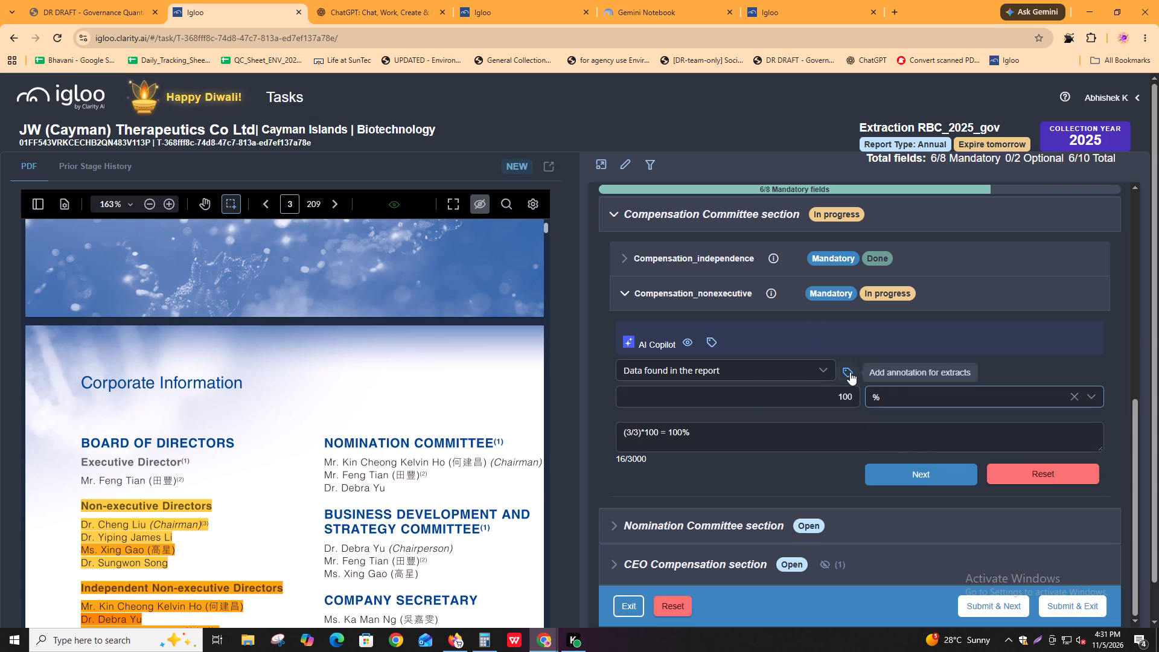
scroll(354, 530, down, 4)
drag(72, 514, 146, 536)
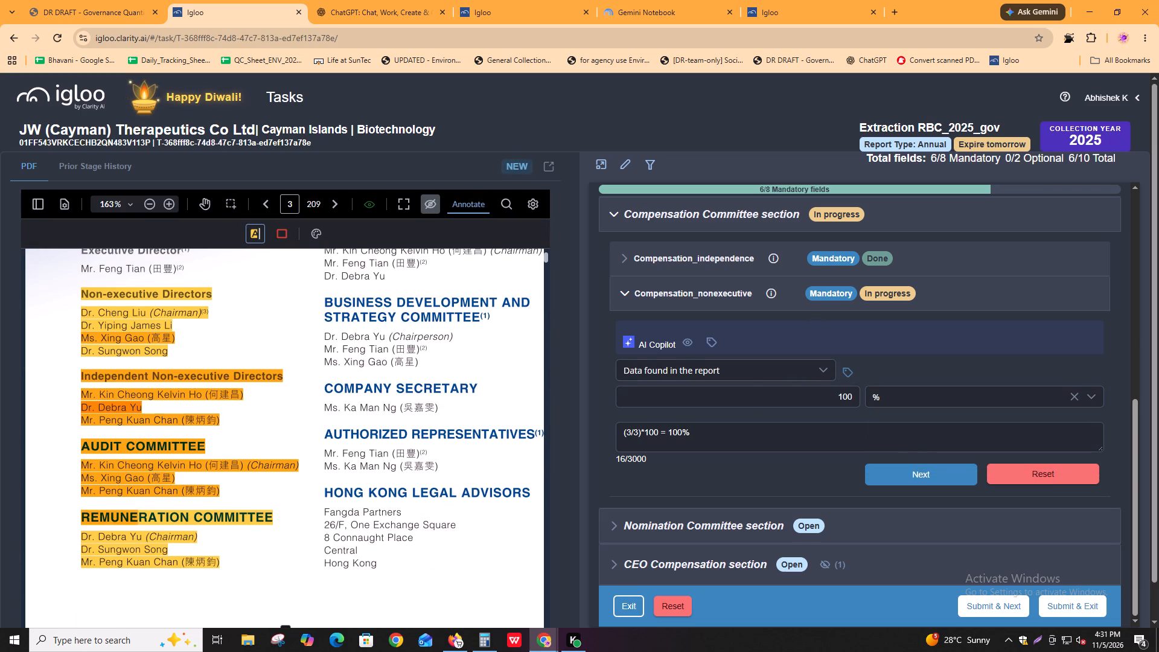
drag(146, 536, 238, 564)
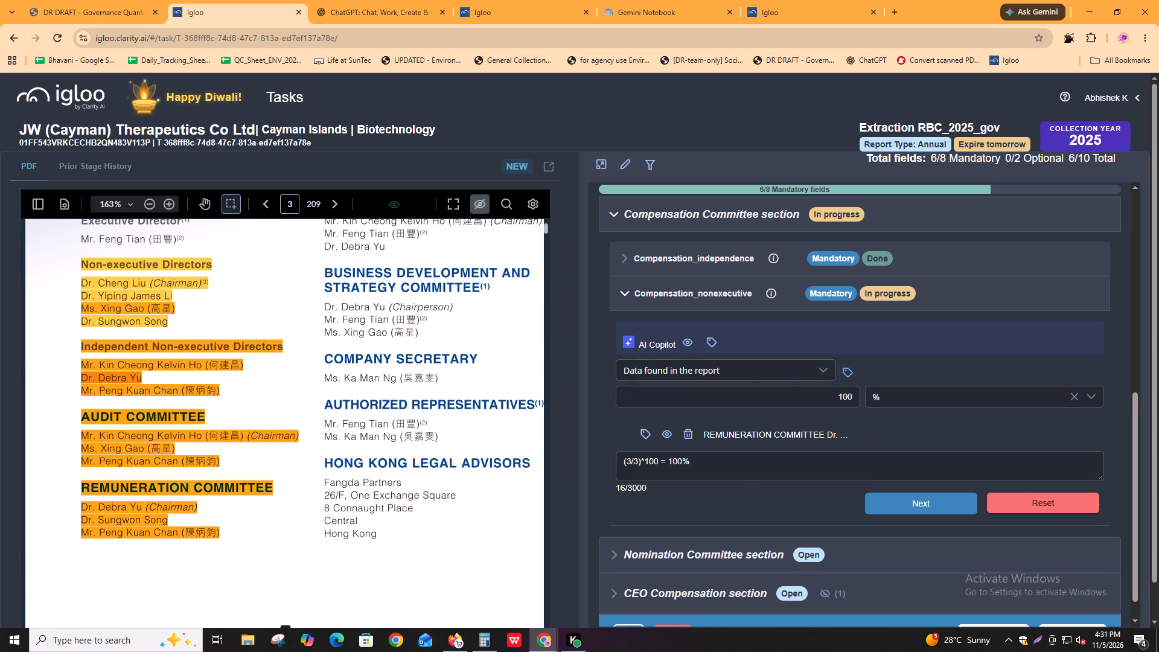
click(899, 502)
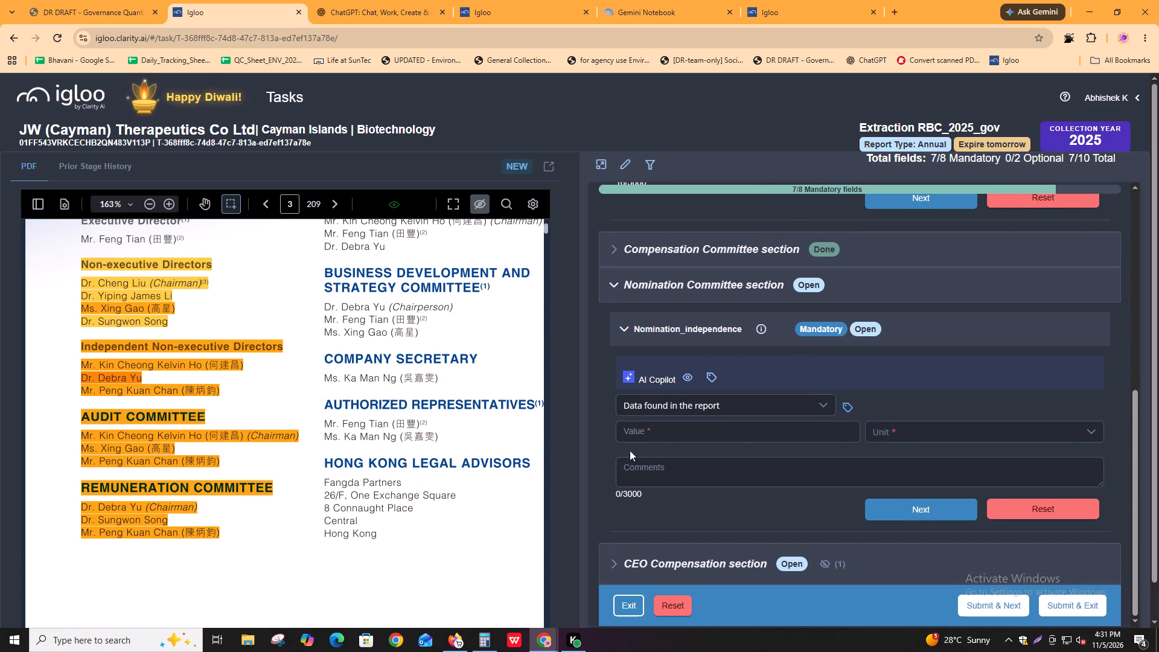
Check the Nomination Committee members against the directors lists and reuse the Audit_independence comment (2/3)*100 = 66.67% for Nomination_independence.
scroll(341, 444, up, 3)
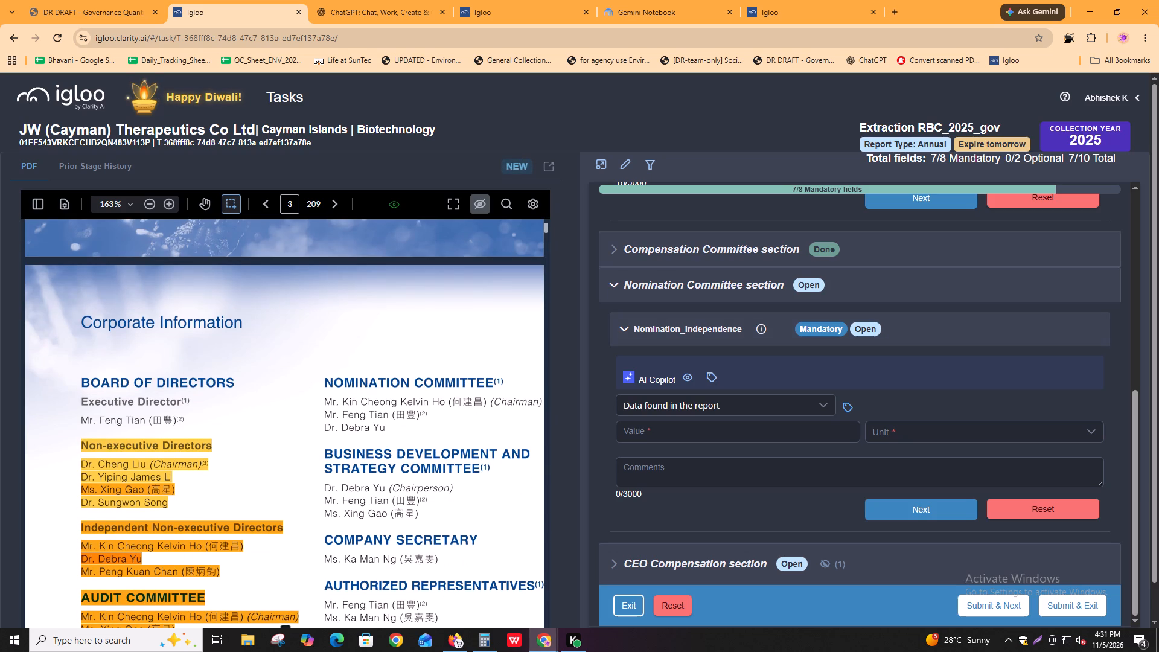
scroll(353, 454, down, 2)
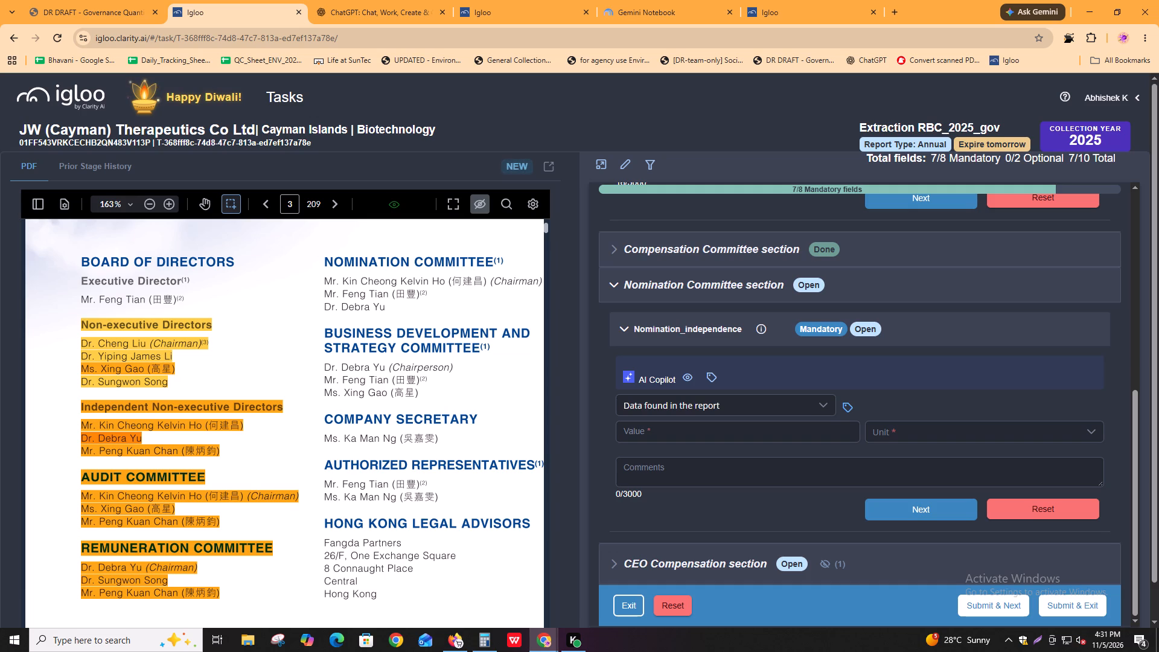
click(735, 463)
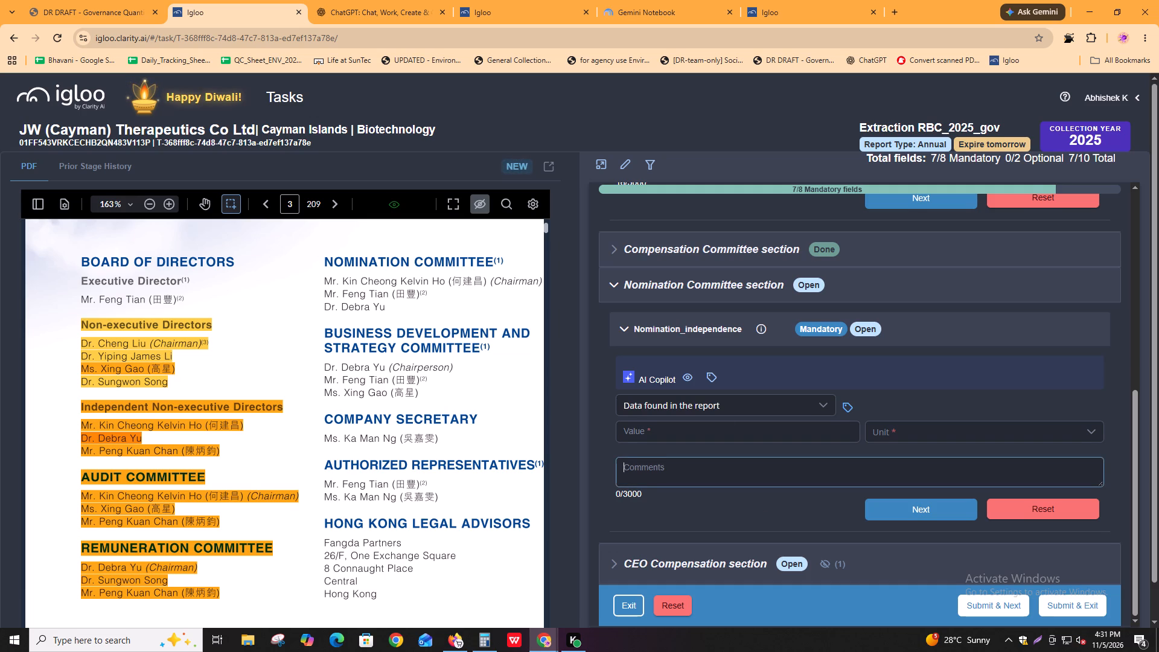
scroll(722, 418, up, 2)
scroll(705, 327, up, 3)
click(700, 286)
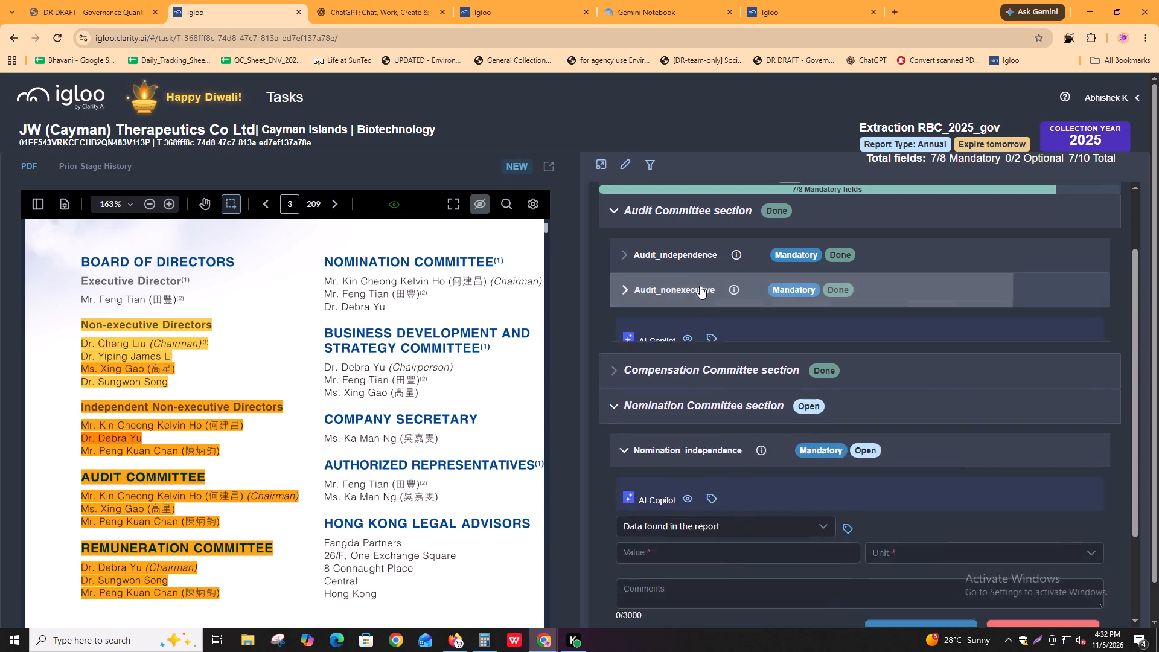
click(703, 244)
alt+click(710, 434)
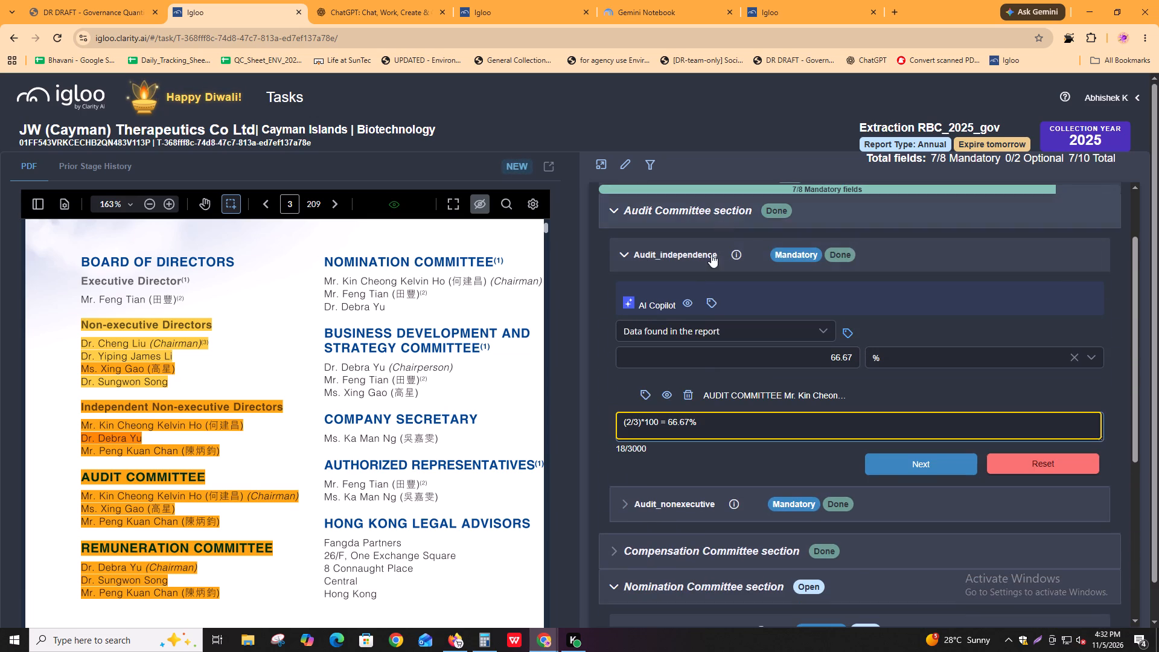
click(709, 258)
scroll(721, 473, down, 1)
click(686, 482)
ctrl+click(675, 495)
key(ctrl+v)
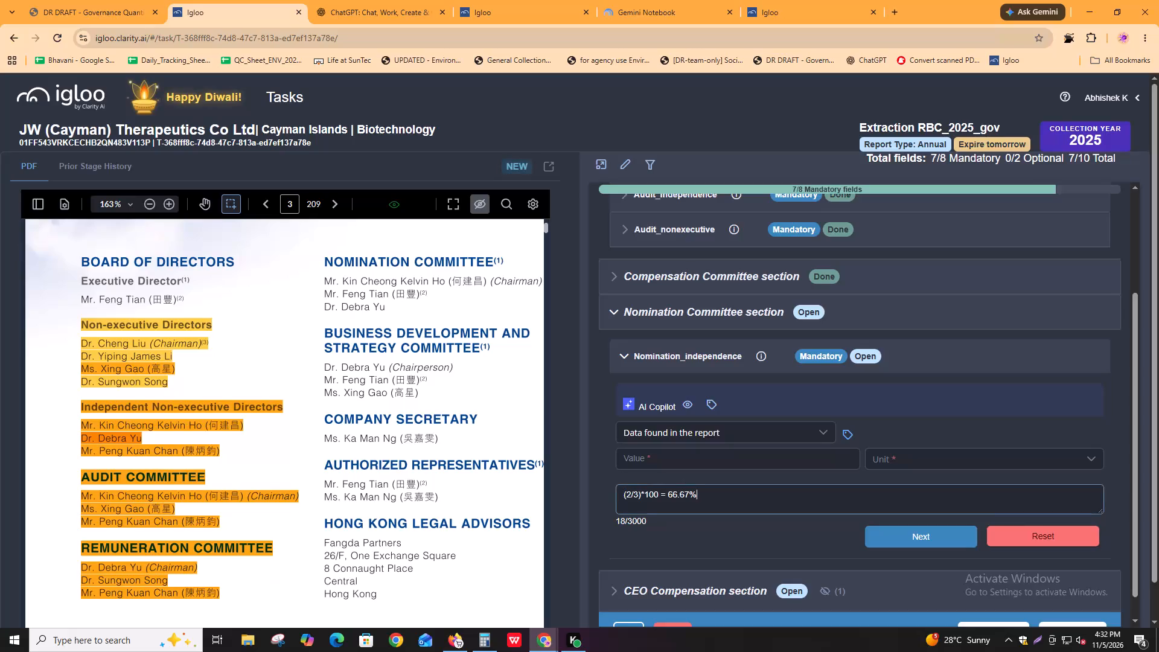
Set the Nomination_independence value to 66.67, copied from its comment, with the unit %.
double_click(686, 493)
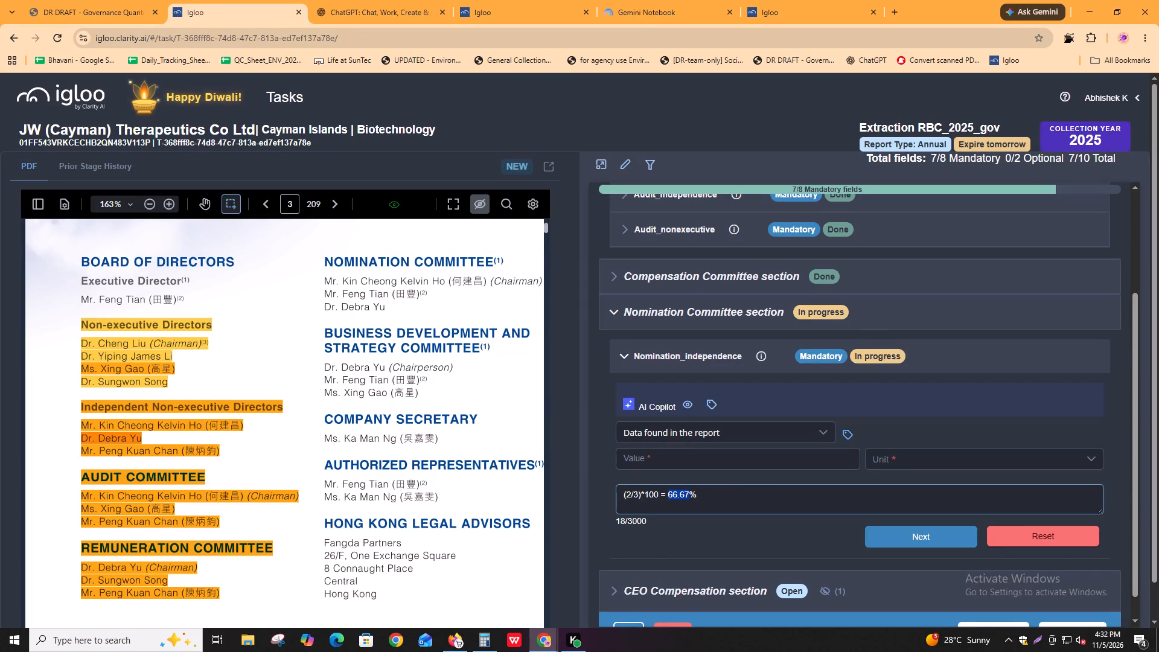
key(ctrl+c)
click(702, 462)
key(ctrl+v)
click(906, 466)
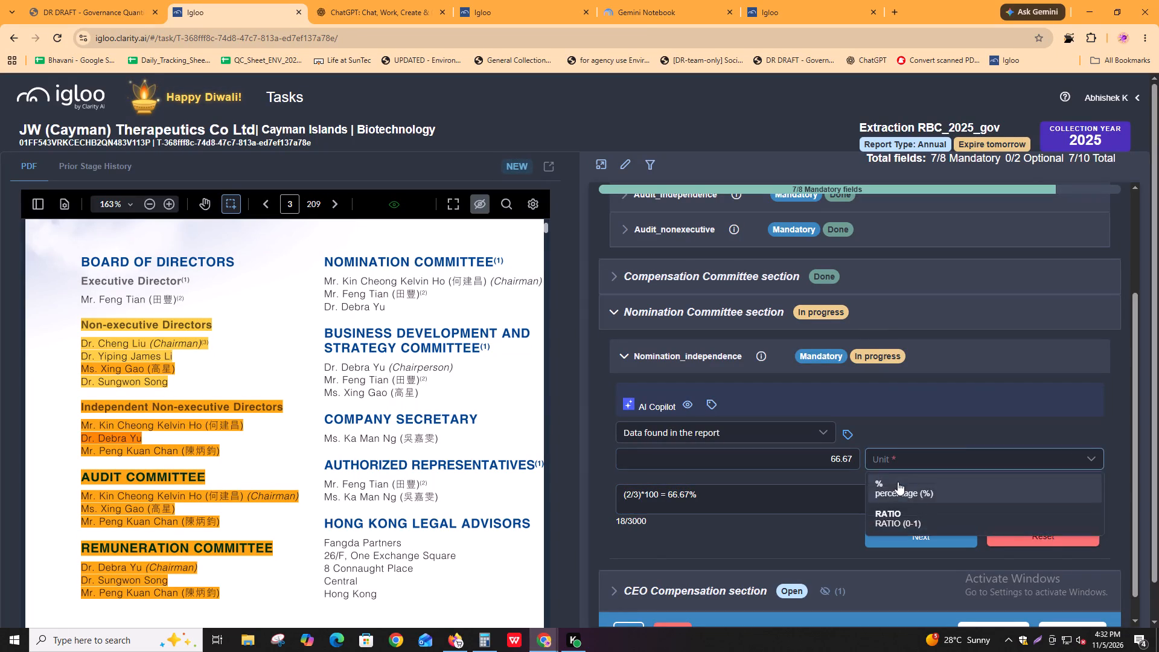
click(898, 482)
Tag the Nomination Committee heading and member list as the Nomination_independence source, and advance to the CEO Compensation section.
click(842, 443)
drag(322, 285, 387, 328)
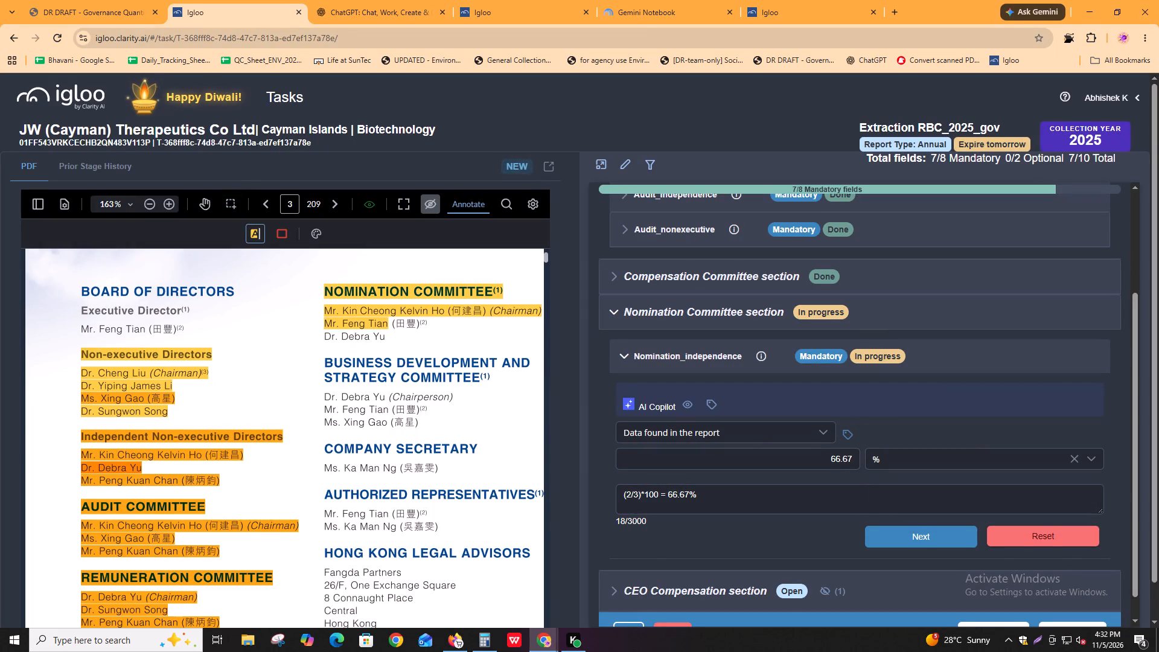
drag(387, 328, 392, 339)
click(945, 569)
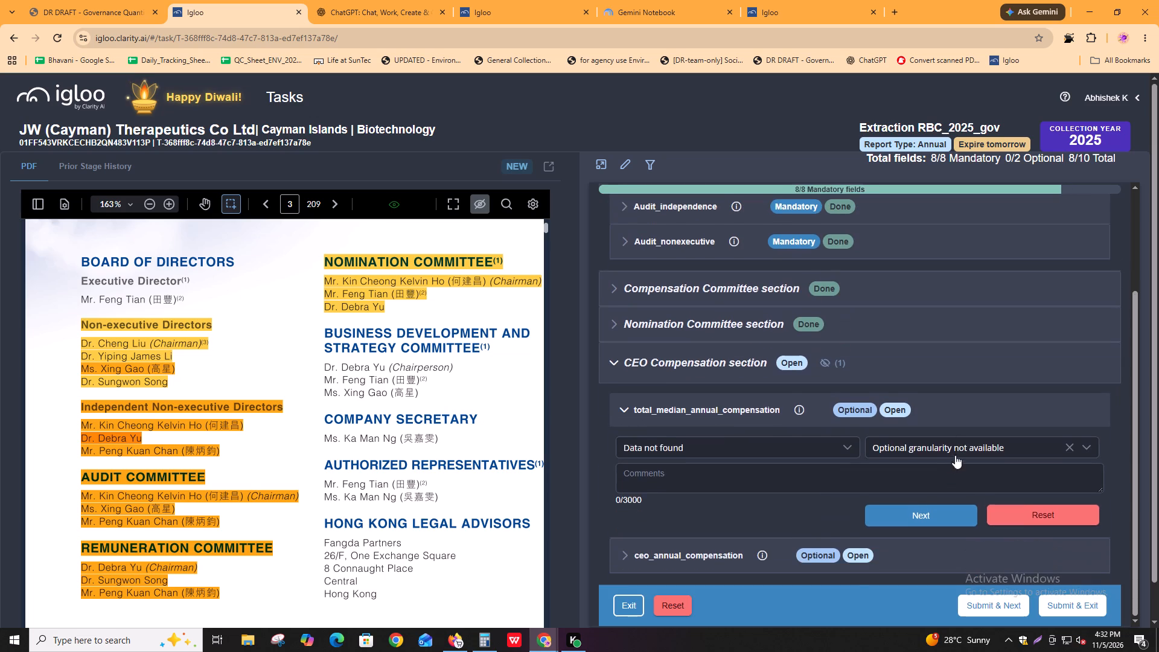
Collapse total_median_annual_compensation and briefly check the optional ceo_annual_compensation field.
click(703, 404)
click(678, 555)
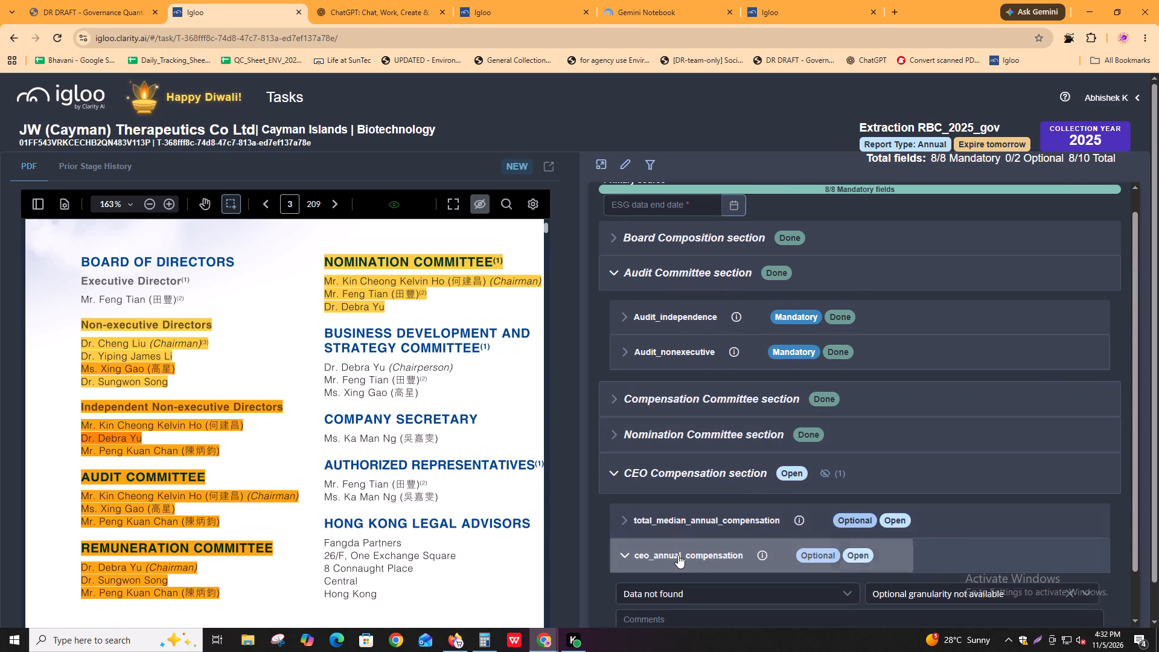
click(678, 555)
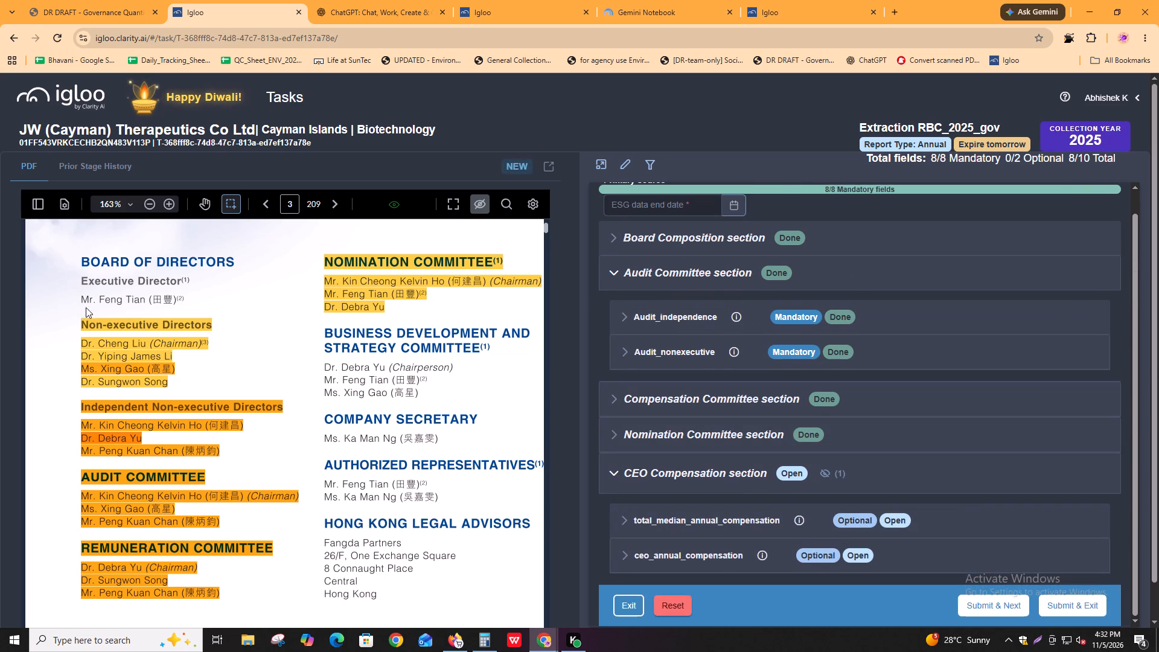
Search the full annual report for the executive director's name and locate the directors' remuneration table for the year ended 31 December 2025.
drag(82, 299, 139, 305)
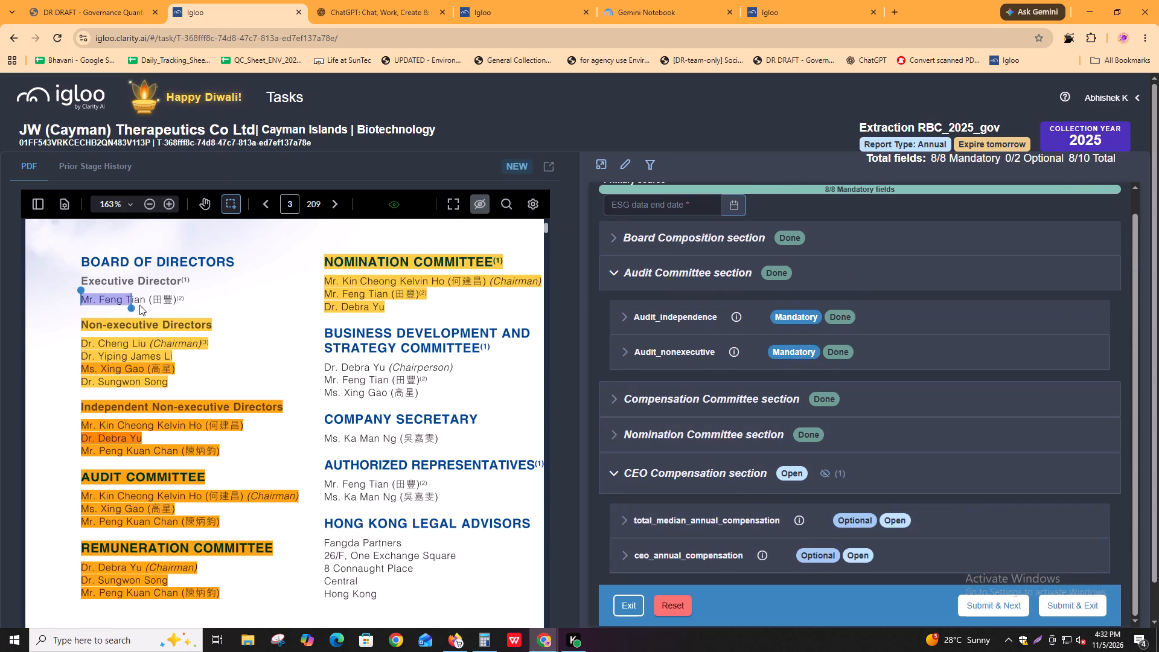
drag(139, 305, 144, 305)
key(ctrl+c)
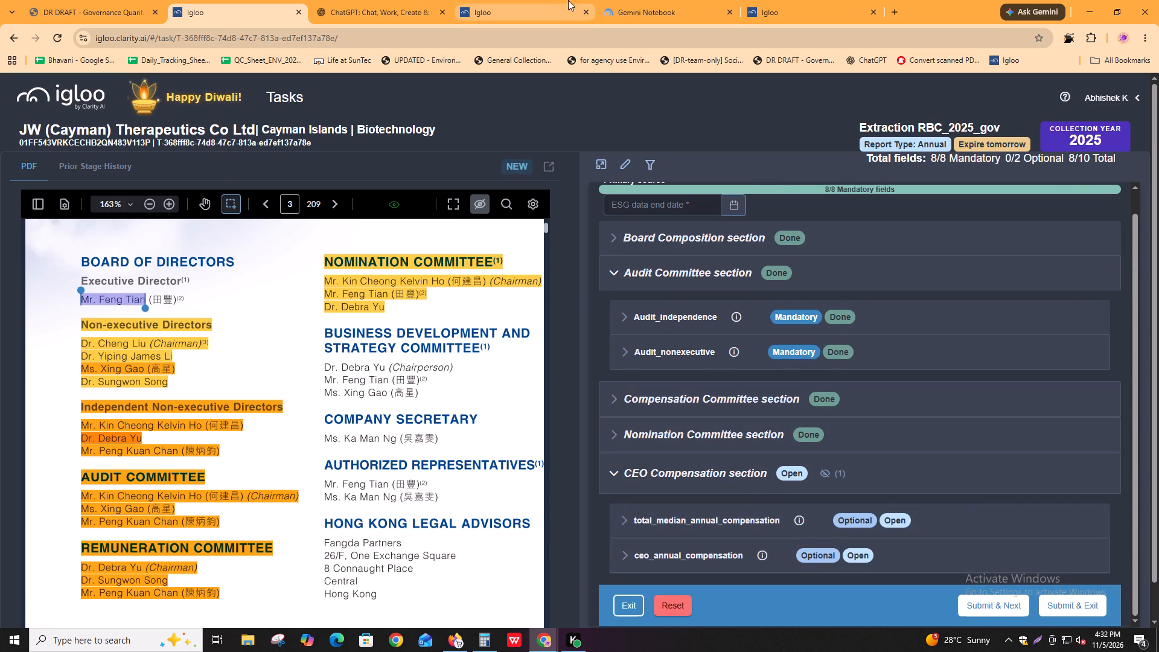
click(758, 0)
triple_click(1035, 118)
key(ctrl+v)
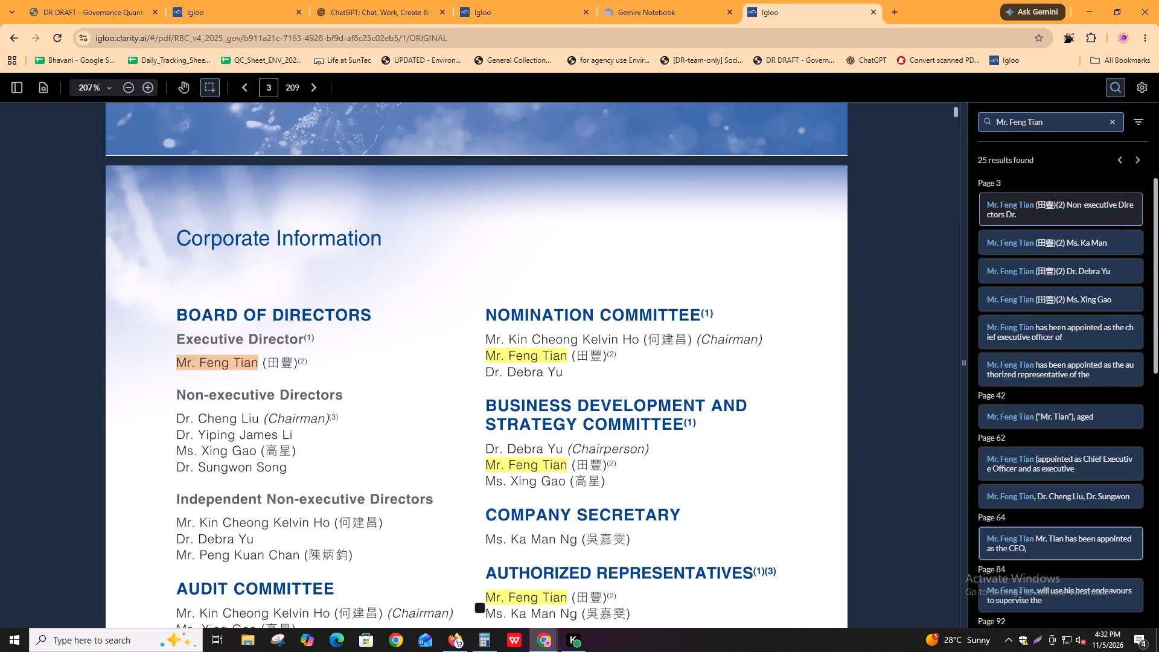
drag(1155, 324, 1156, 596)
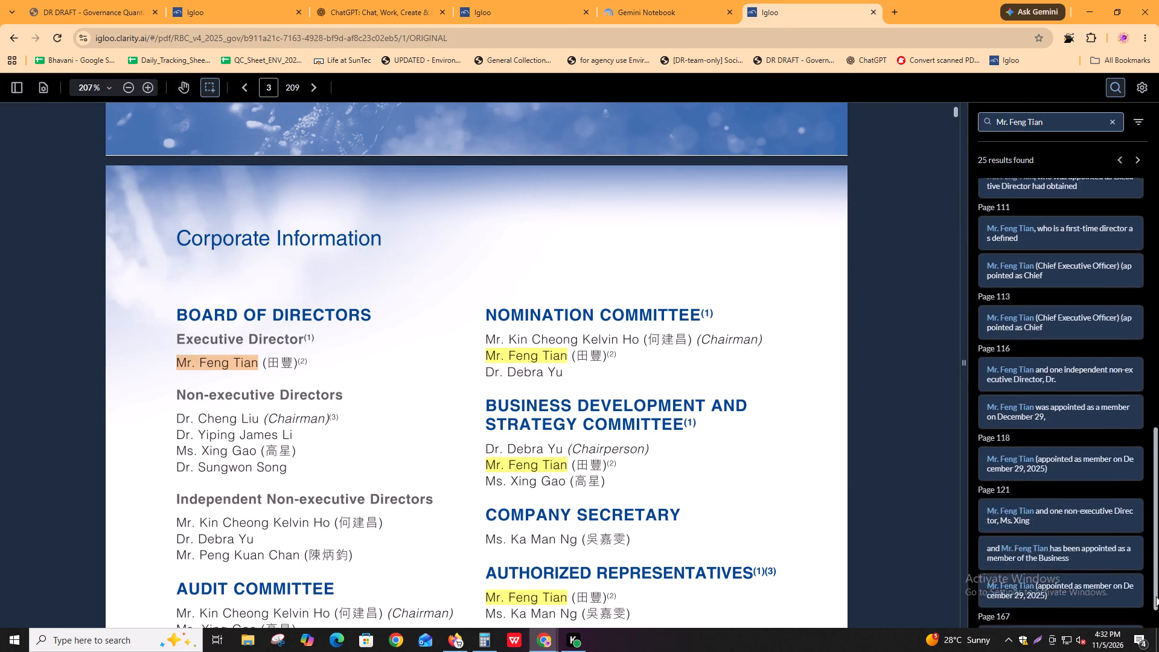
drag(1156, 596, 1156, 625)
click(1055, 609)
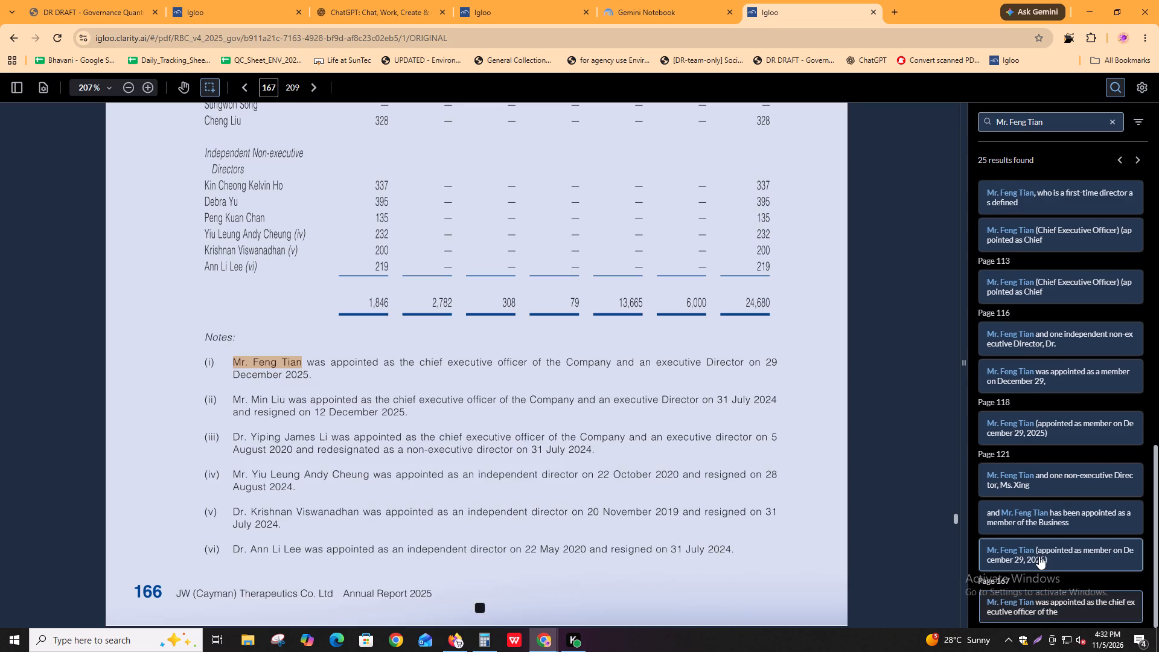
scroll(484, 498, up, 4)
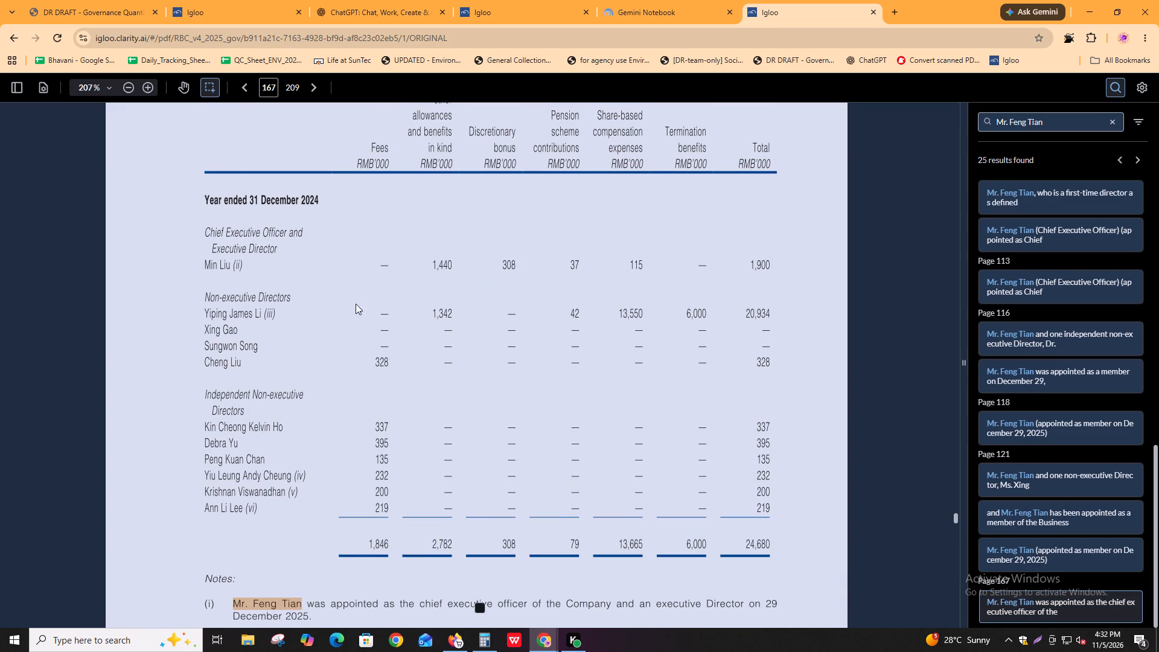
scroll(549, 347, up, 18)
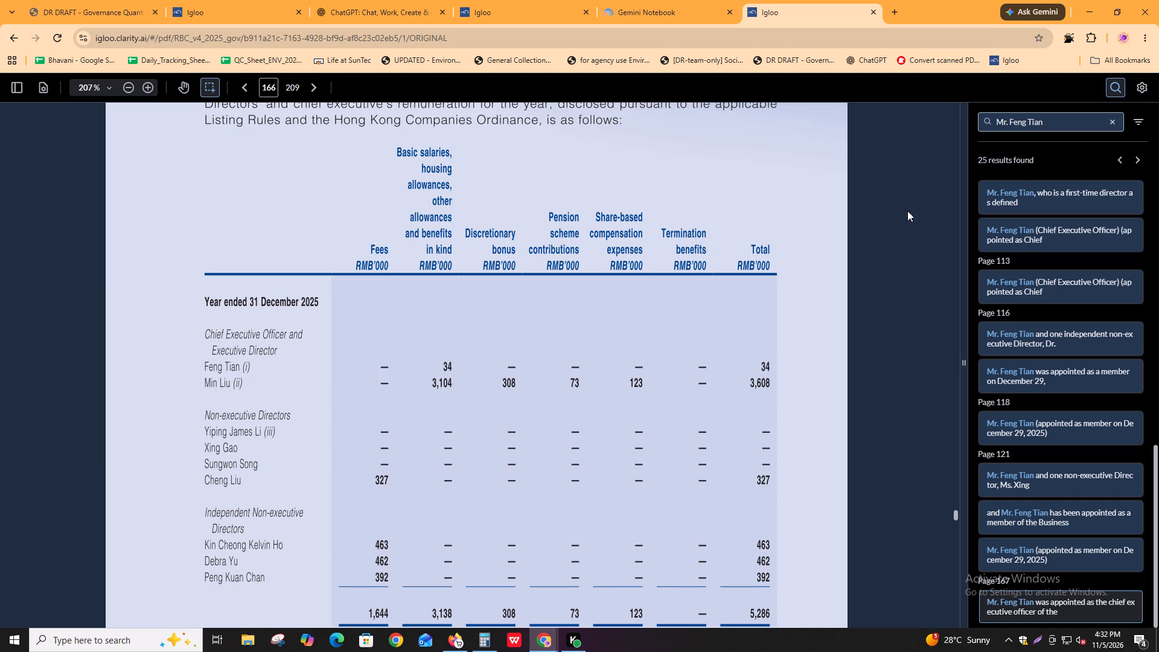
Check the page 3 footnotes on chief executive officer appointments and resignations against the 2025 remuneration table.
click(187, 3)
scroll(146, 565, down, 6)
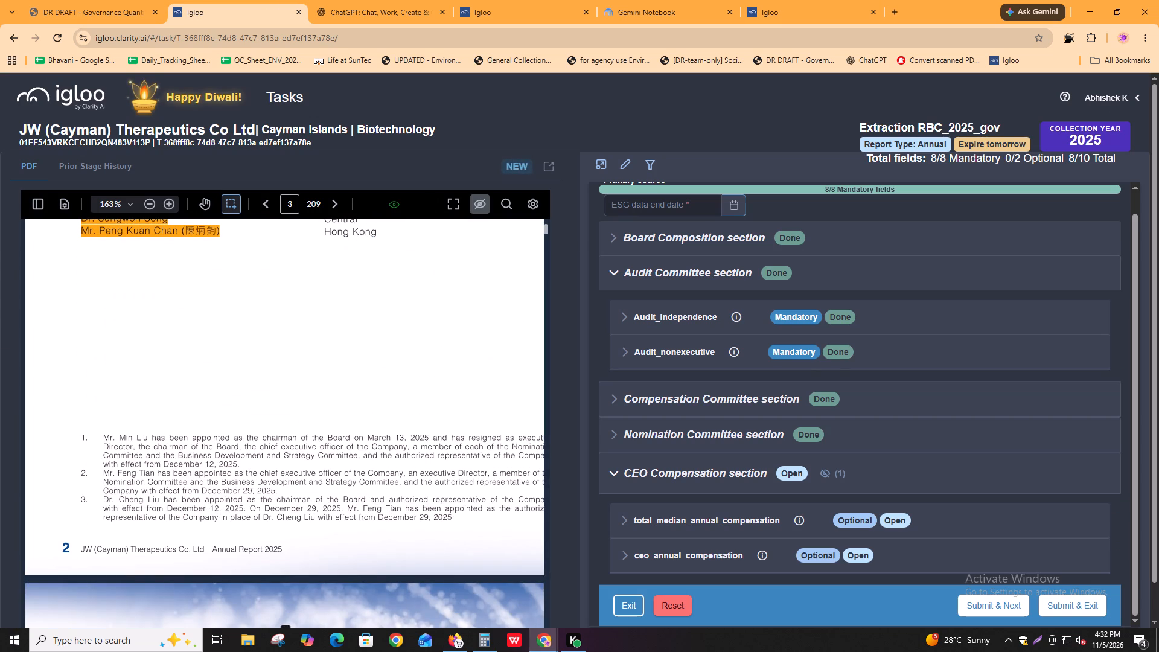
drag(799, 0, 807, 0)
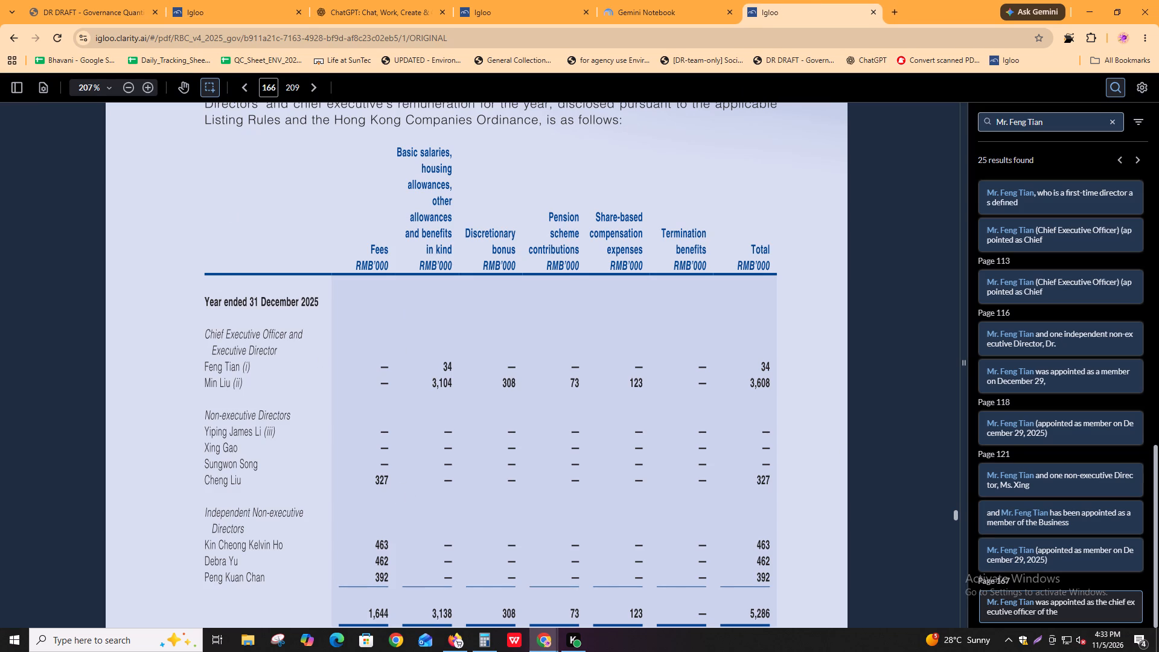
Go to the 2025 remuneration table's page in the extraction task's PDF.
click(244, 1)
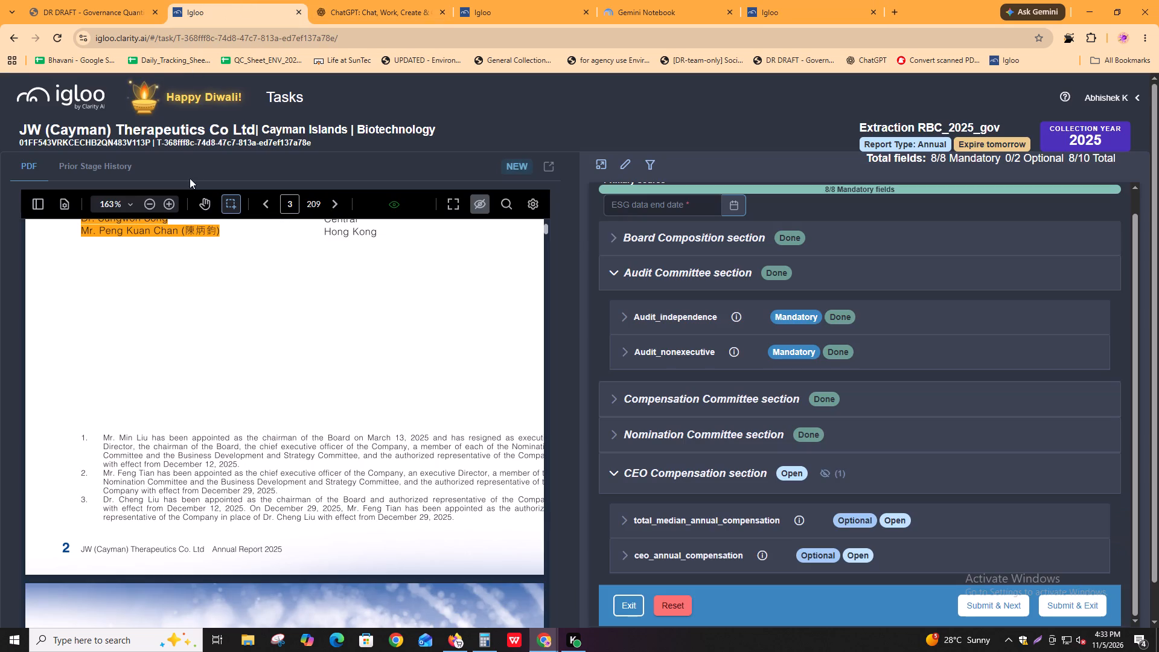
click(298, 206)
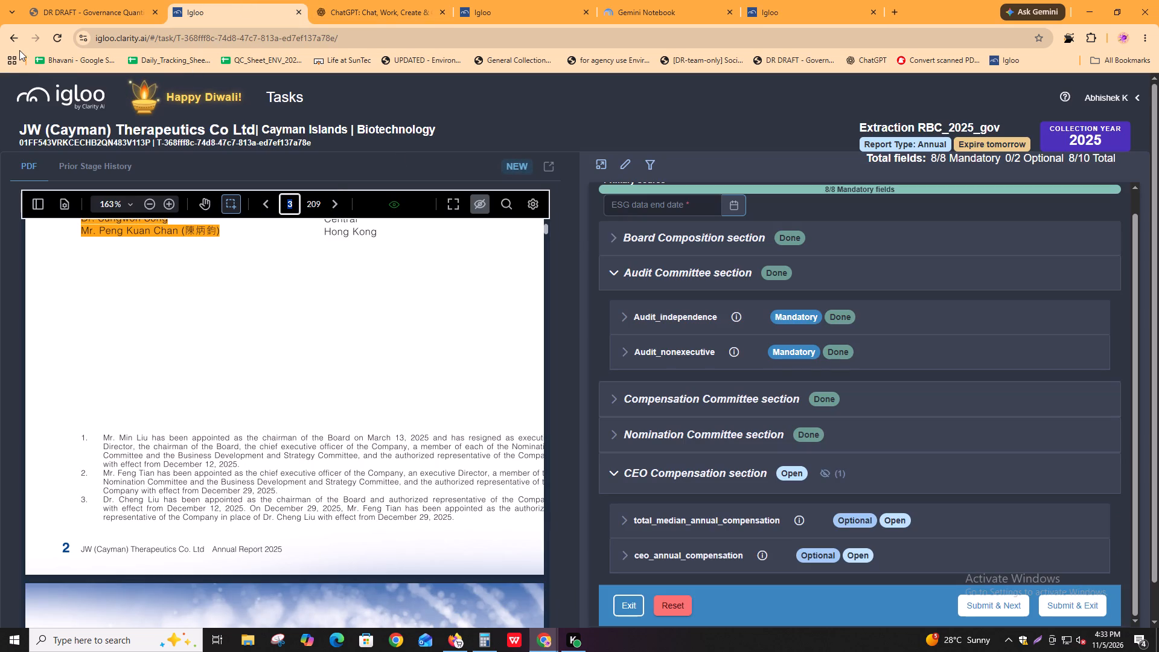
Go to page 166 of the report and copy the 3,608 total from the chief executive rows of the 2025 emoluments table.
text(166)
key(Return)
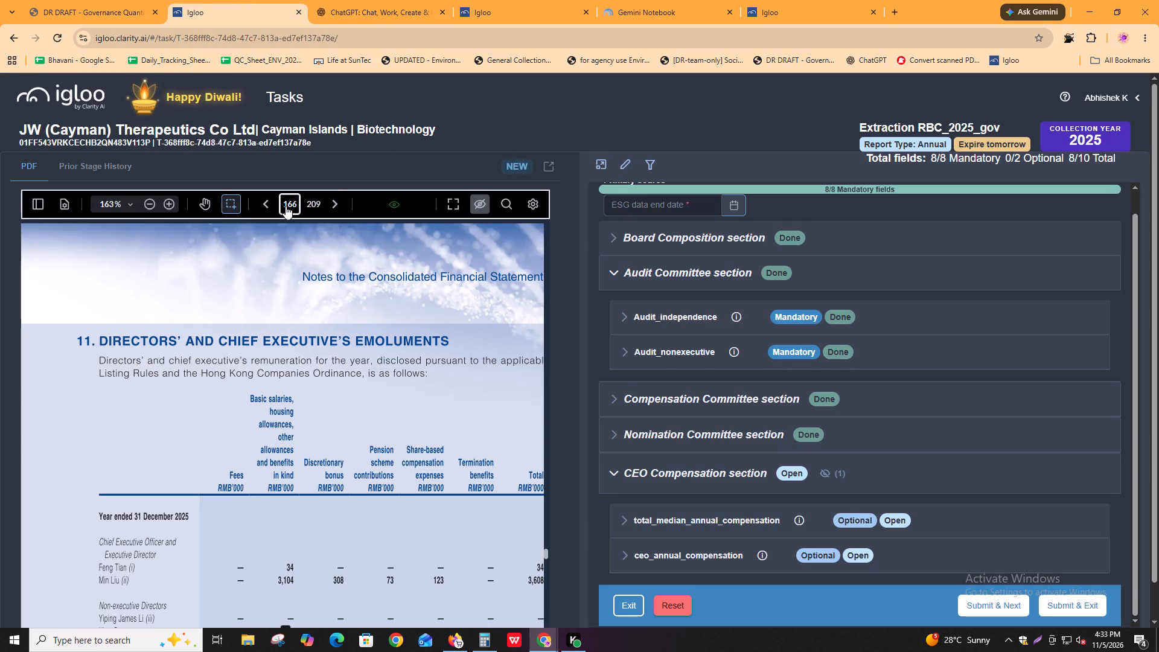
scroll(345, 322, down, 4)
shift+scroll(401, 520, down, 3)
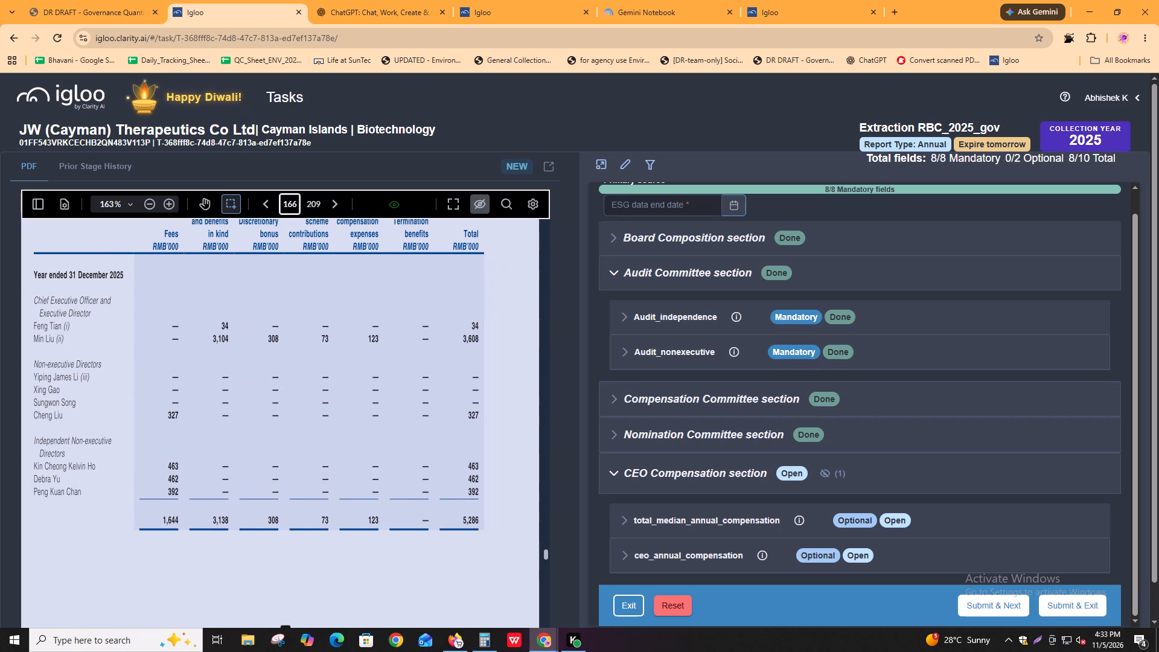
click(464, 343)
click(464, 343)
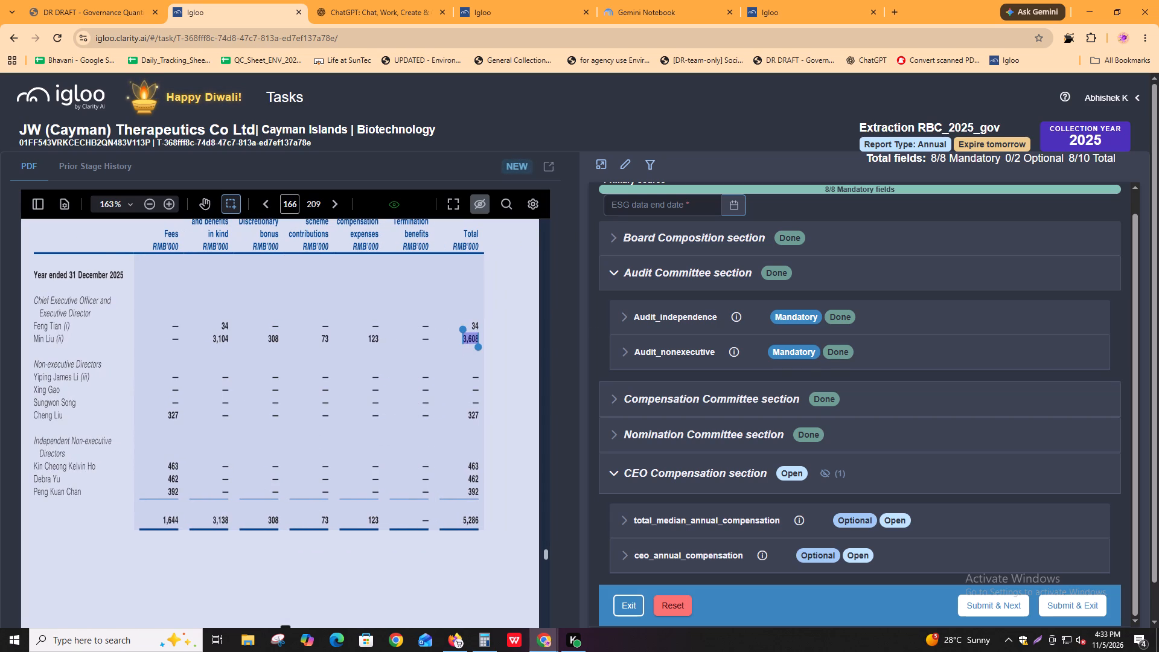
key(ctrl+c)
key(ctrl+c)
key(ctrl+c)
key(ctrl+c)
Open ceo_annual_compensation in the CEO Compensation section and set its status to Data found in the report.
click(683, 549)
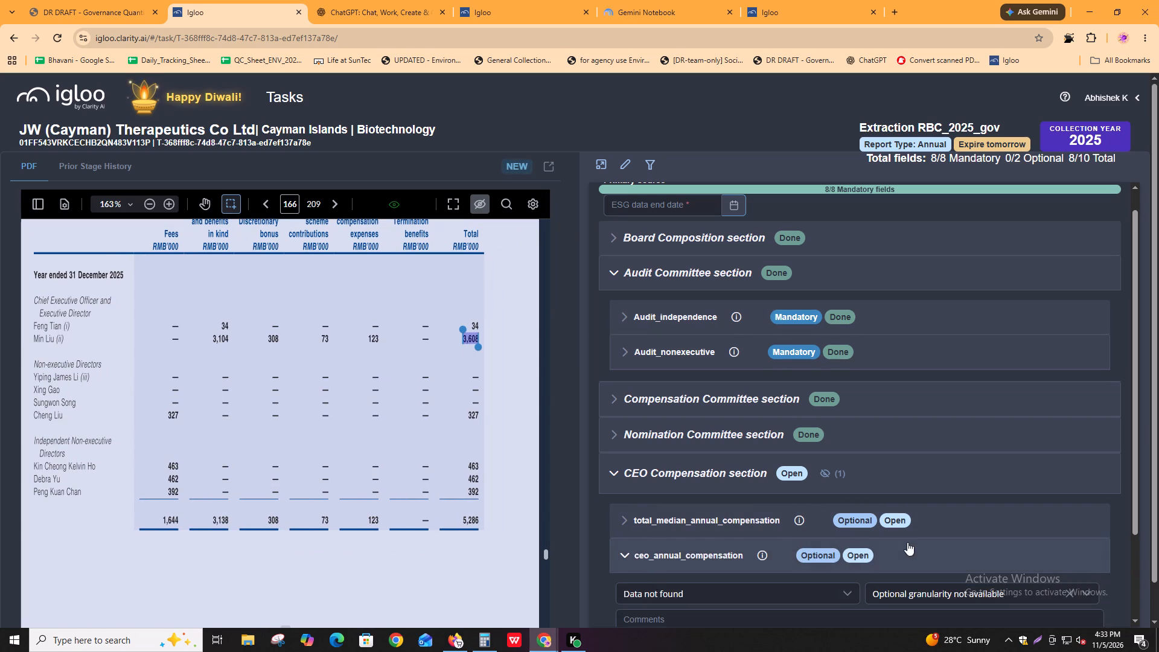
scroll(907, 542, down, 3)
click(710, 484)
click(697, 511)
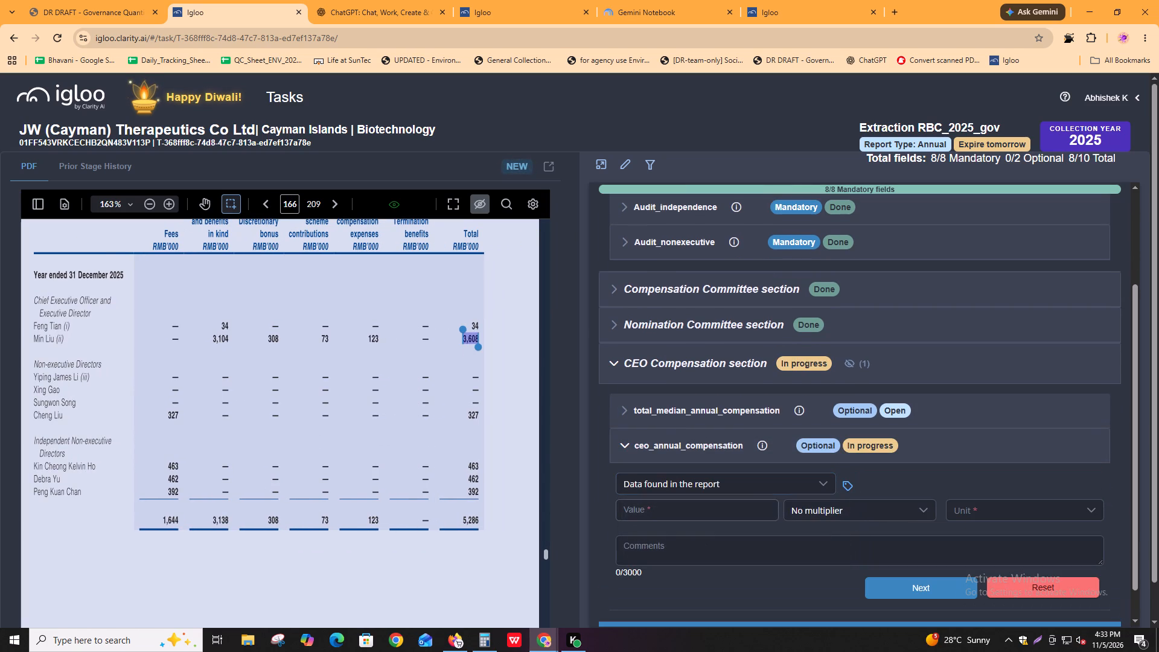
Enter 3608 as the ceo_annual_compensation value, with the multiplier Thousands and the unit CNY.
click(717, 508)
key(ctrl+v)
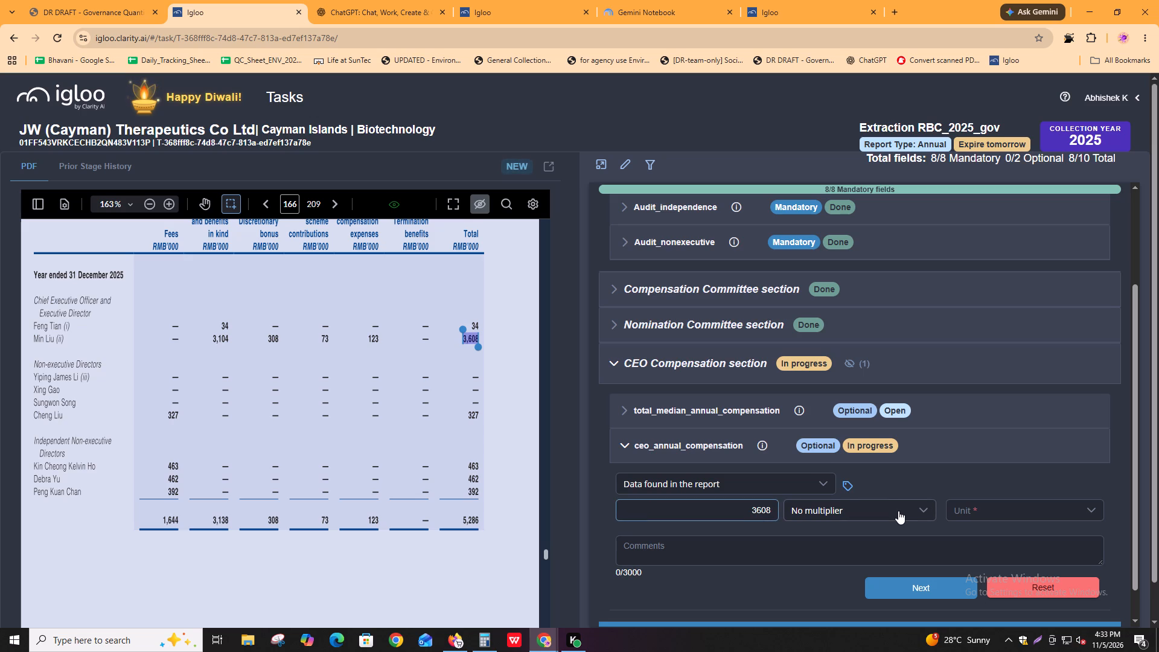
click(894, 509)
click(821, 575)
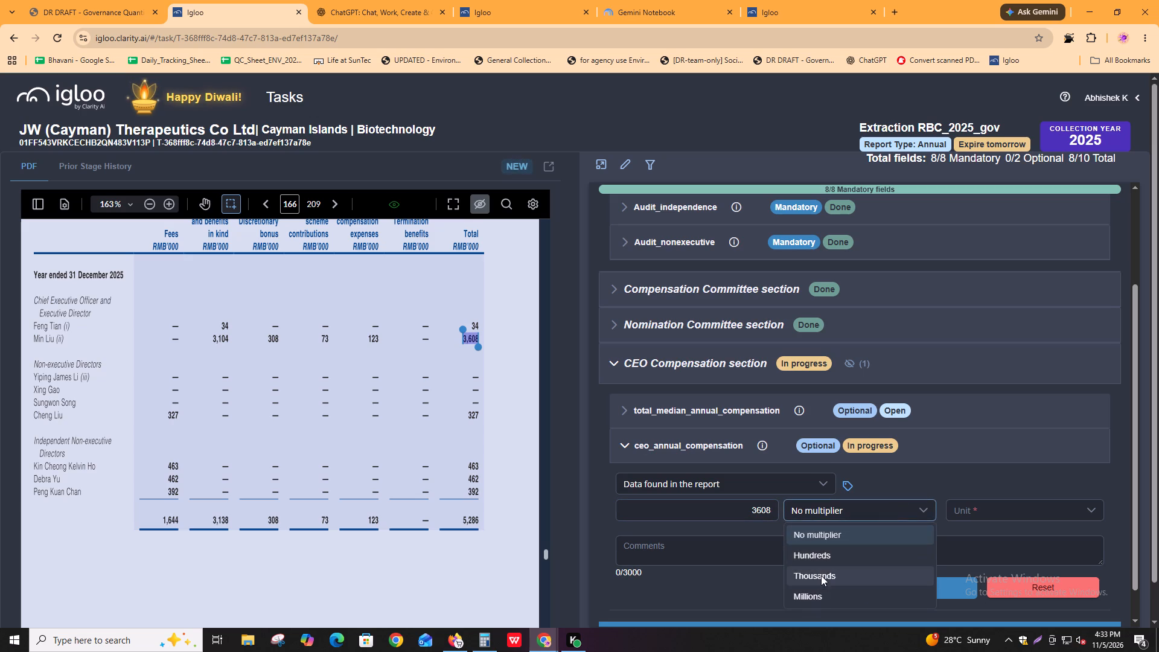
click(1032, 500)
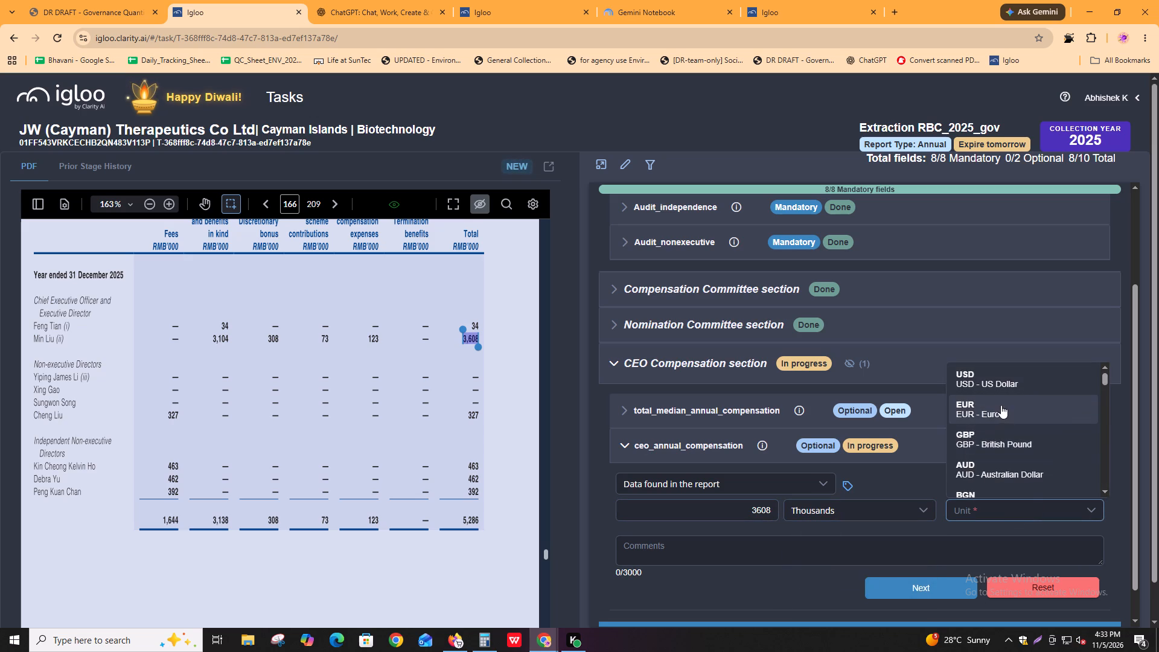
scroll(1006, 420, down, 3)
click(1007, 436)
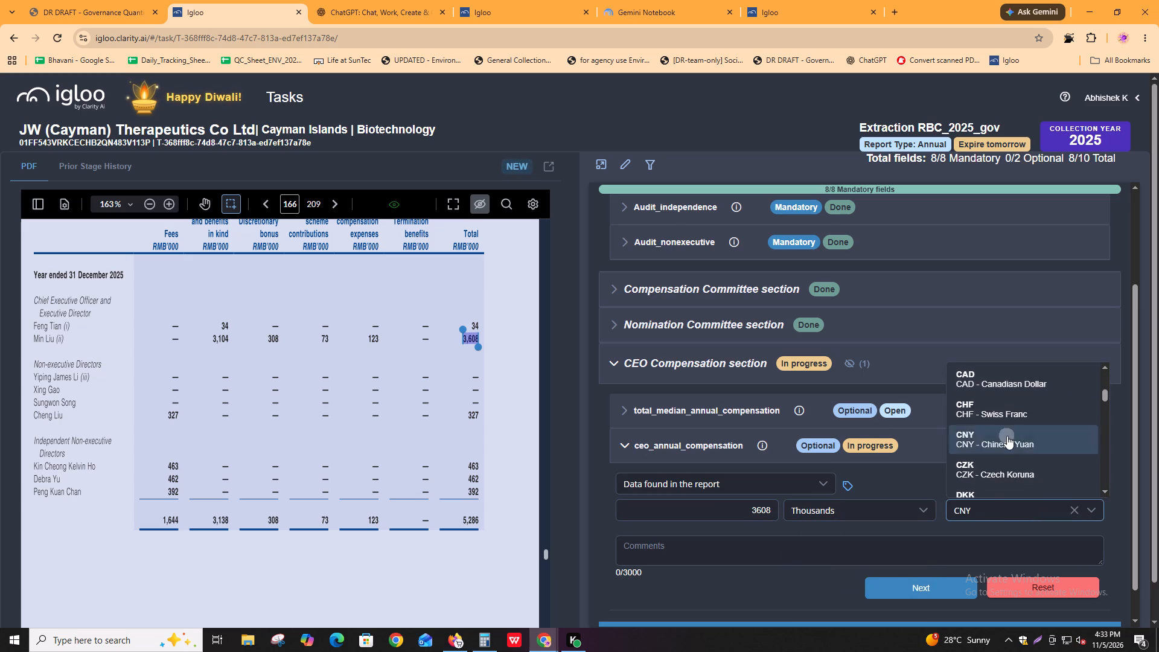
Tag the 3,608 total, its recipient's name and the Chief Executive Officer and Executive Director heading as the ceo_annual_compensation source, and complete the field.
click(844, 488)
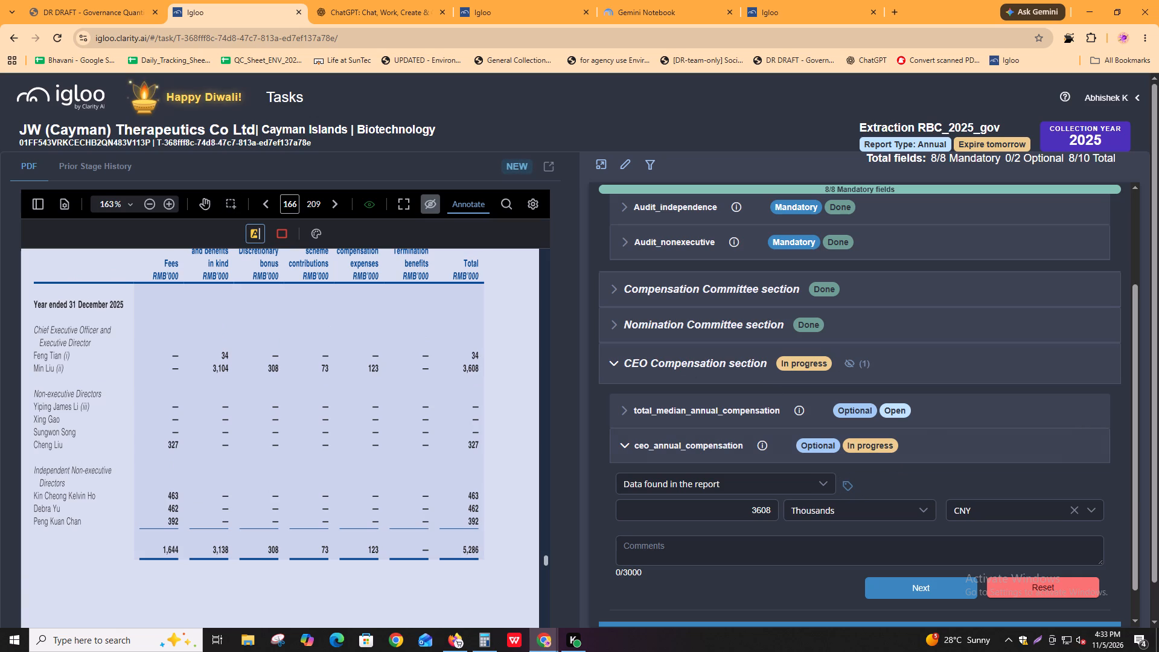
drag(452, 372, 491, 368)
click(846, 493)
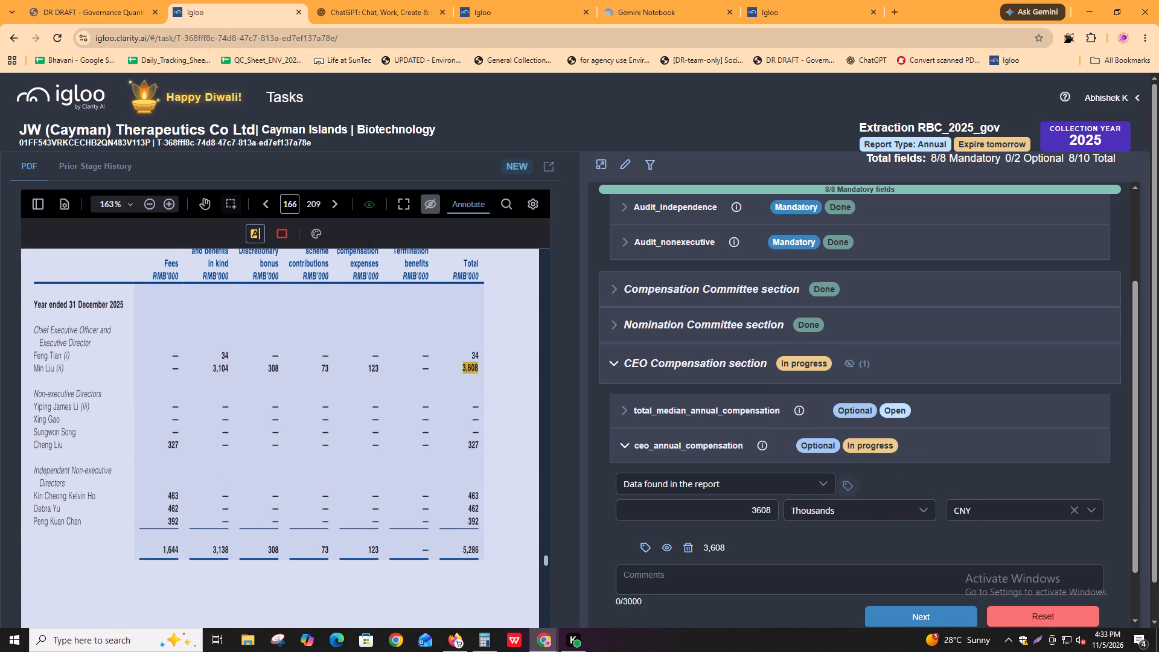
shift+scroll(275, 440, up, 4)
drag(101, 368, 109, 368)
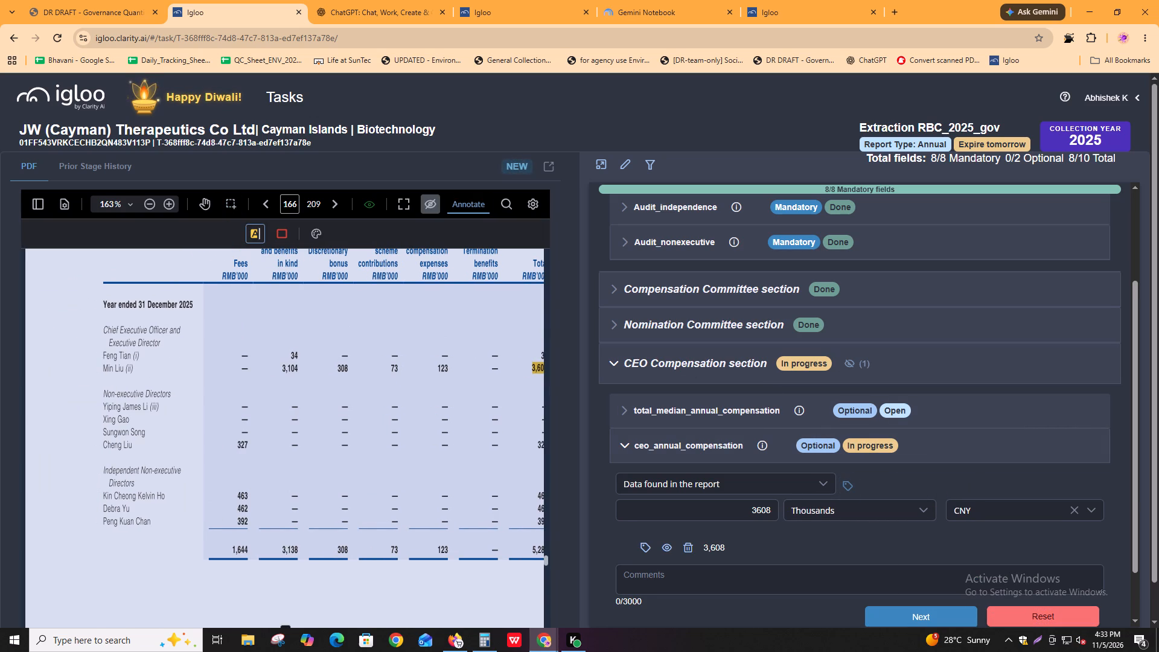
drag(109, 368, 134, 371)
click(850, 488)
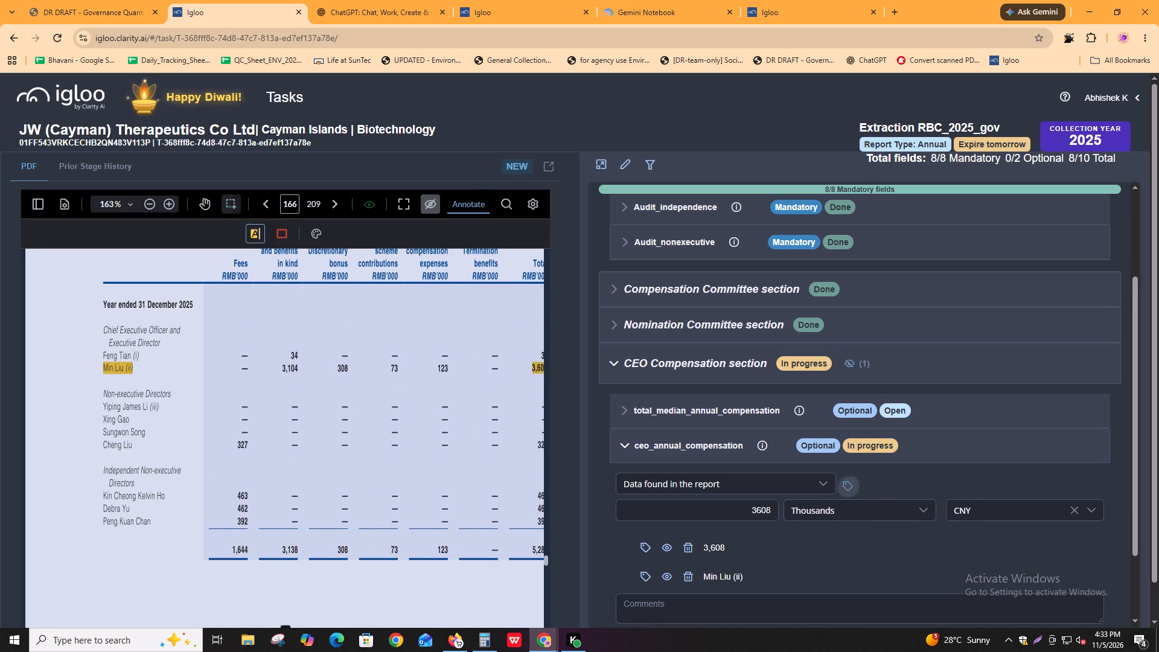
drag(101, 330, 168, 345)
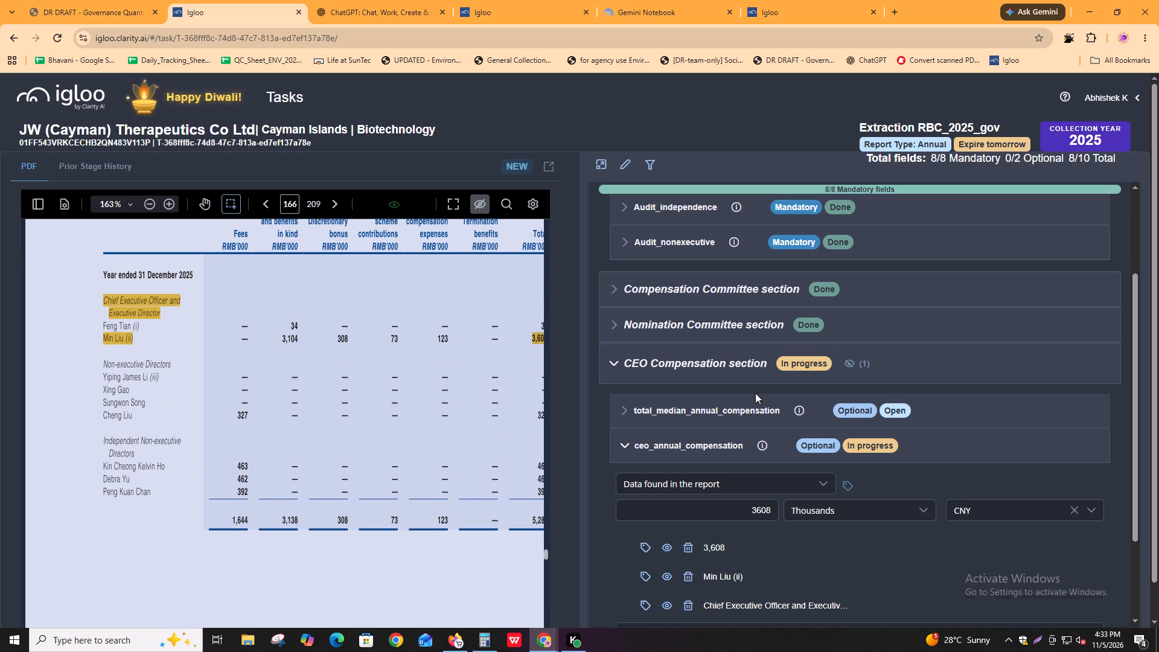
scroll(942, 496, down, 1)
click(953, 609)
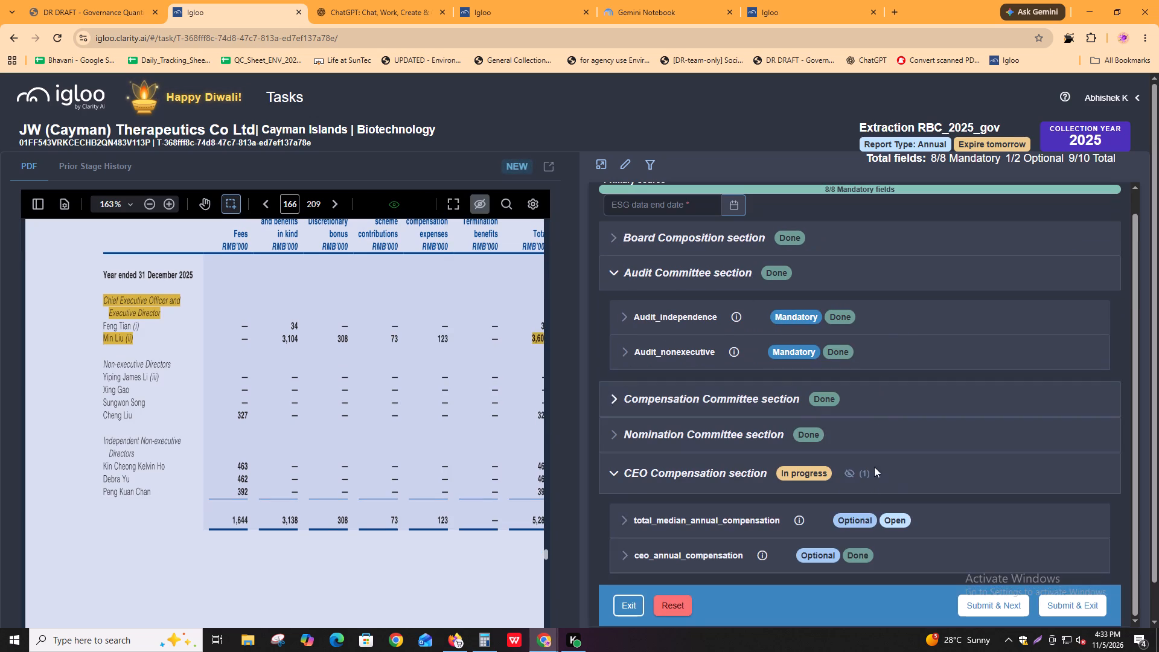
Set total_median_annual_compensation to Data not found with the reason Data not found in reports.
click(867, 508)
click(865, 551)
click(929, 449)
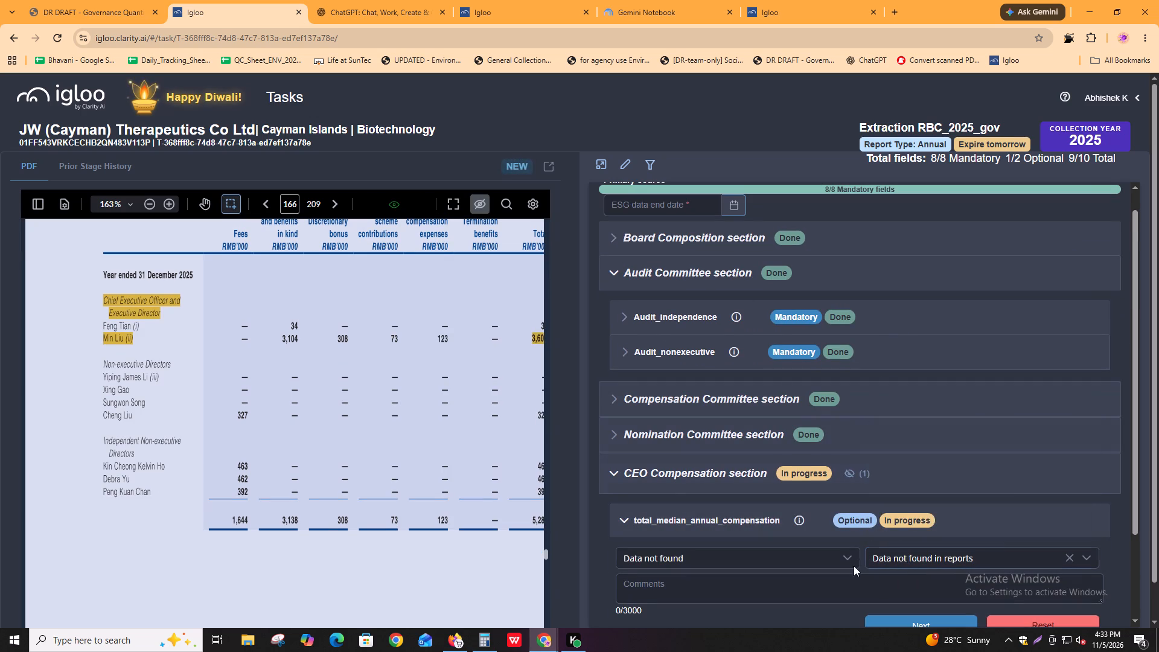
click(849, 577)
Copy the total_median_annual_compensation "no mention" sentence from the GOV sheet of the BHAVANI spreadsheet into that field's comment and complete the field.
key(alt+Tab)
alt+click(720, 346)
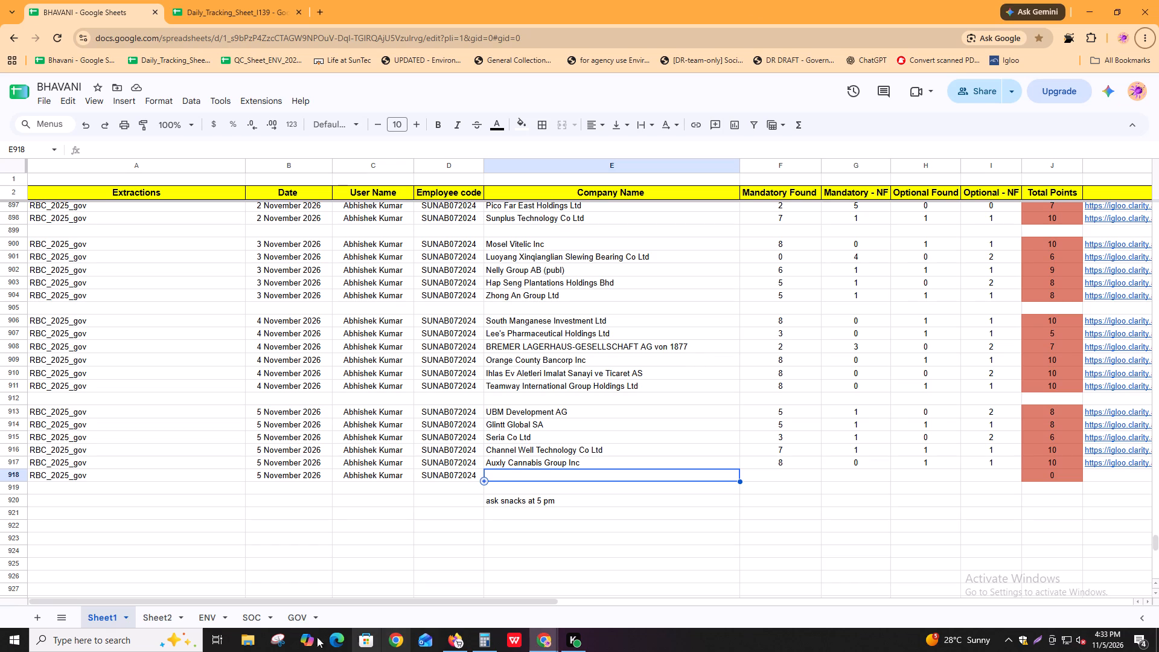
click(299, 612)
click(530, 366)
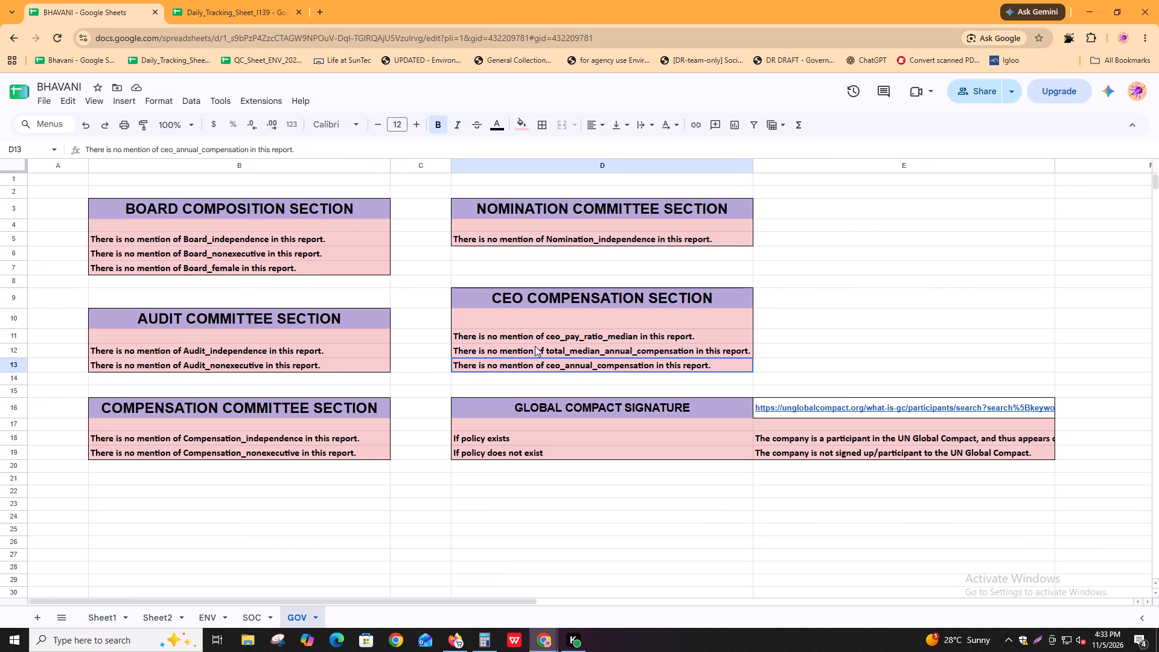
click(534, 348)
key(ctrl+c)
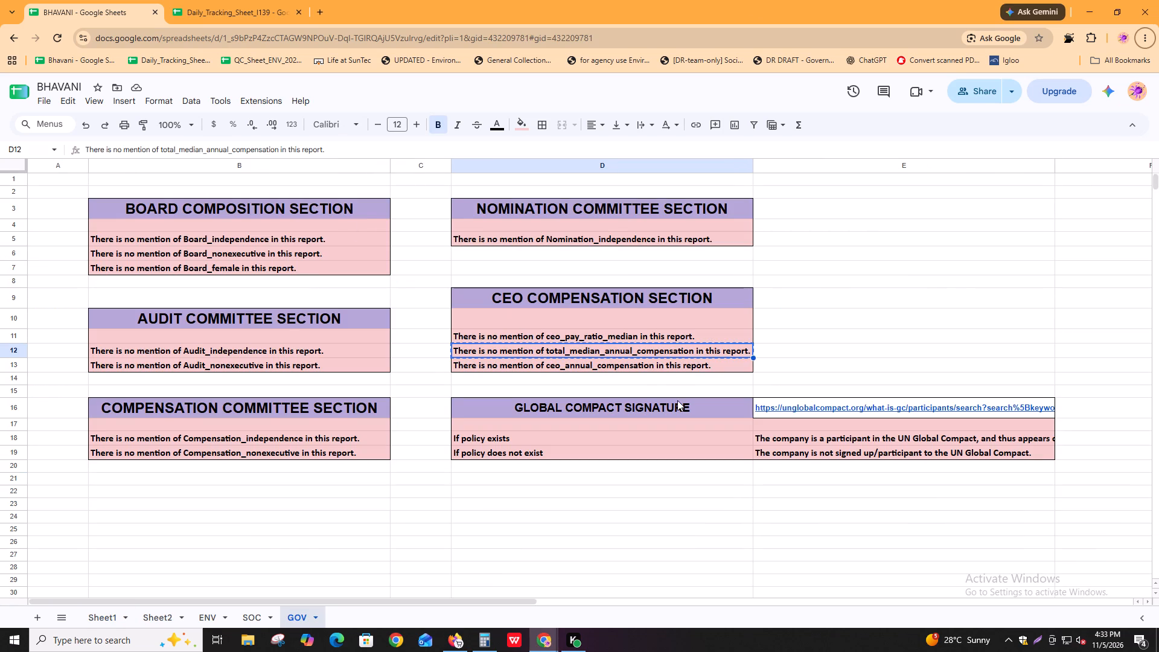
key(alt+Tab)
key(ctrl+v)
scroll(919, 532, down, 4)
click(917, 523)
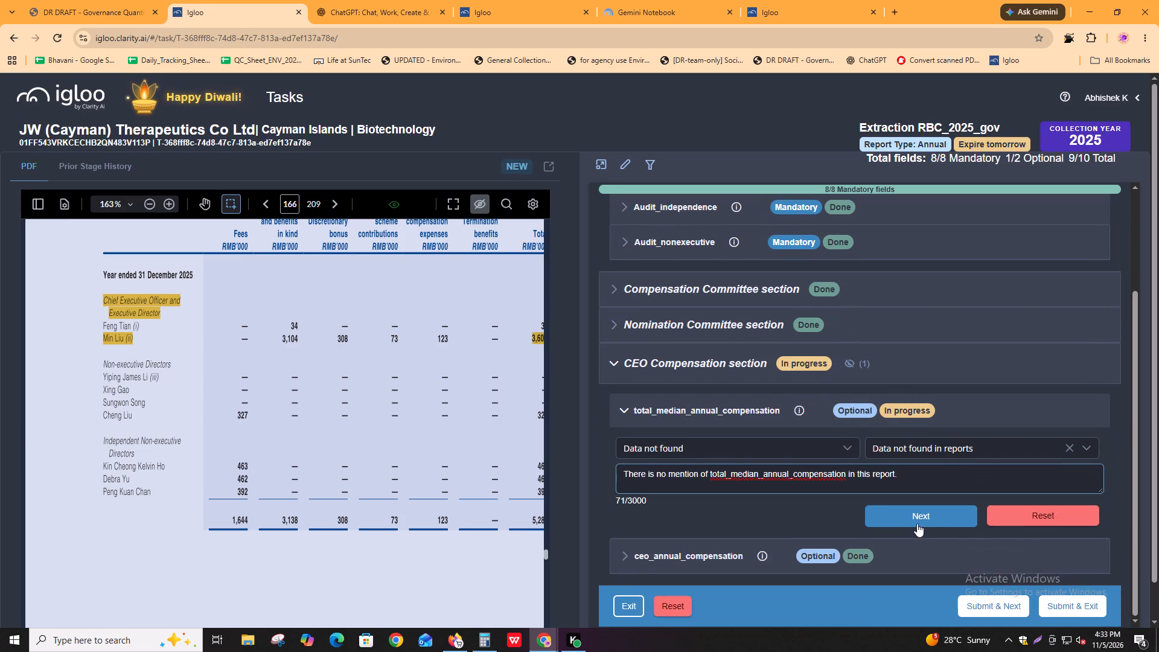
Set the primary source's ESG data end date to 31/12/2025.
click(790, 443)
scroll(793, 447, up, 8)
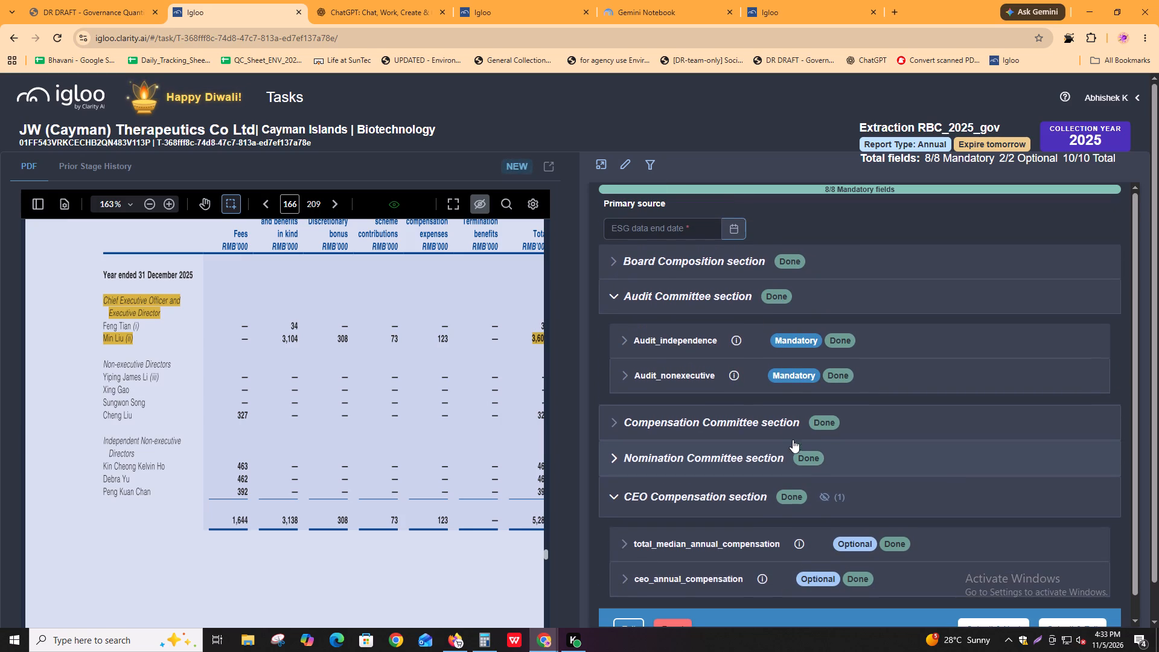
click(737, 230)
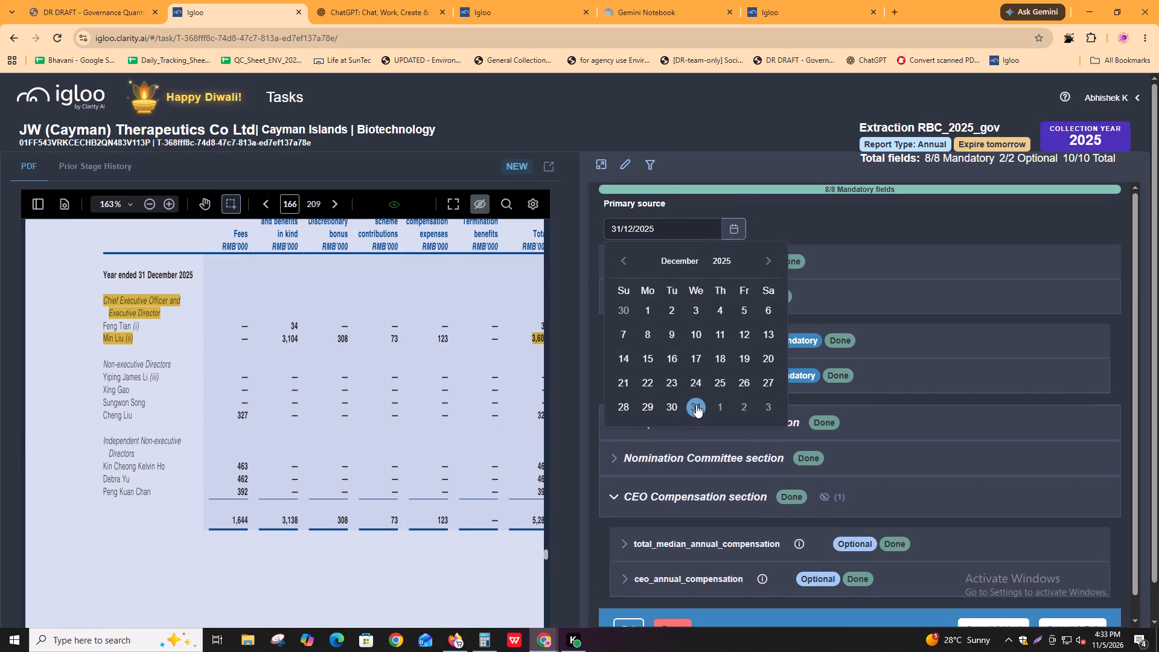
click(696, 404)
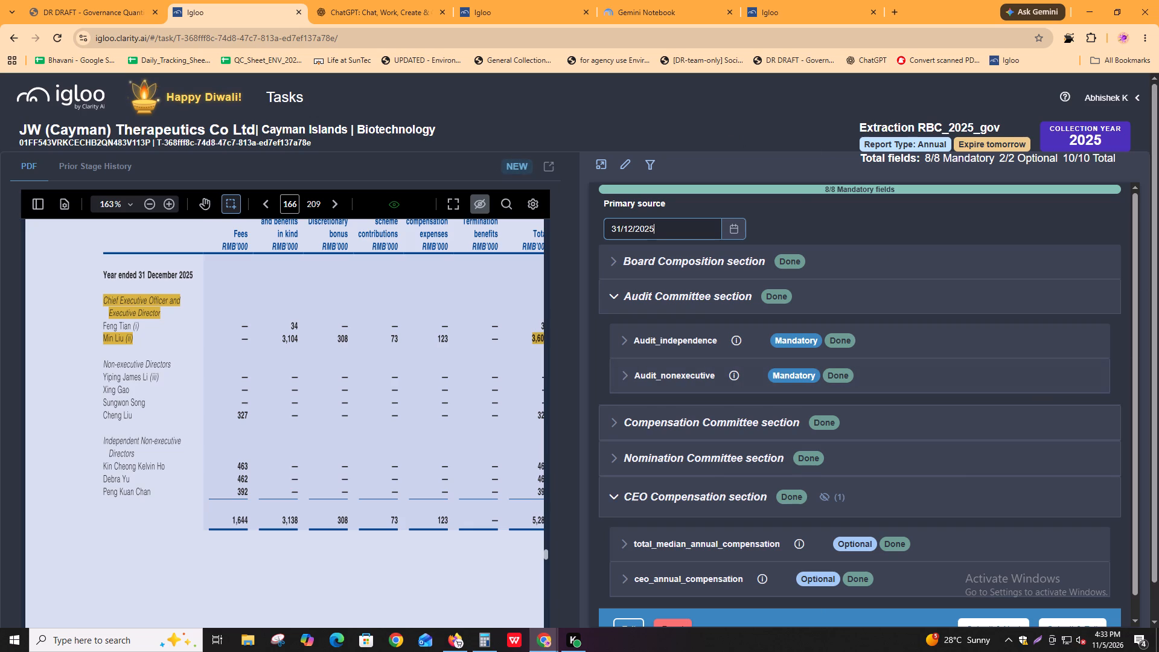
Open the Board Composition section and review the Board_female, Board_nonexecutive and Board_independence entries.
click(672, 256)
click(678, 366)
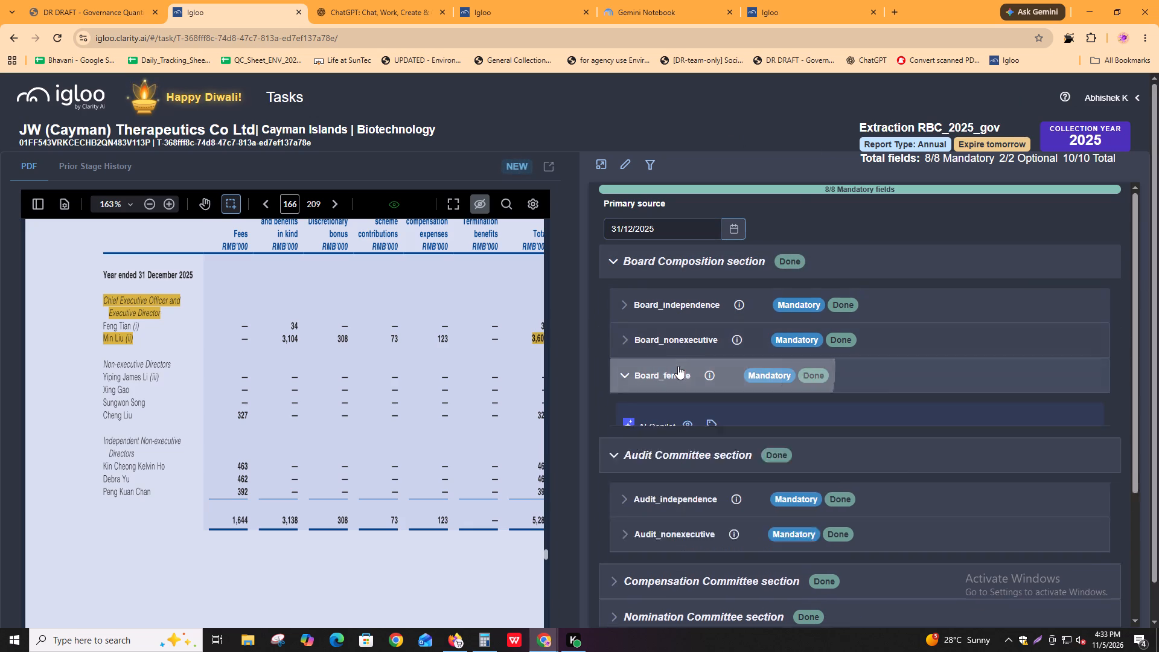
click(678, 366)
click(672, 339)
click(672, 339)
double_click(670, 306)
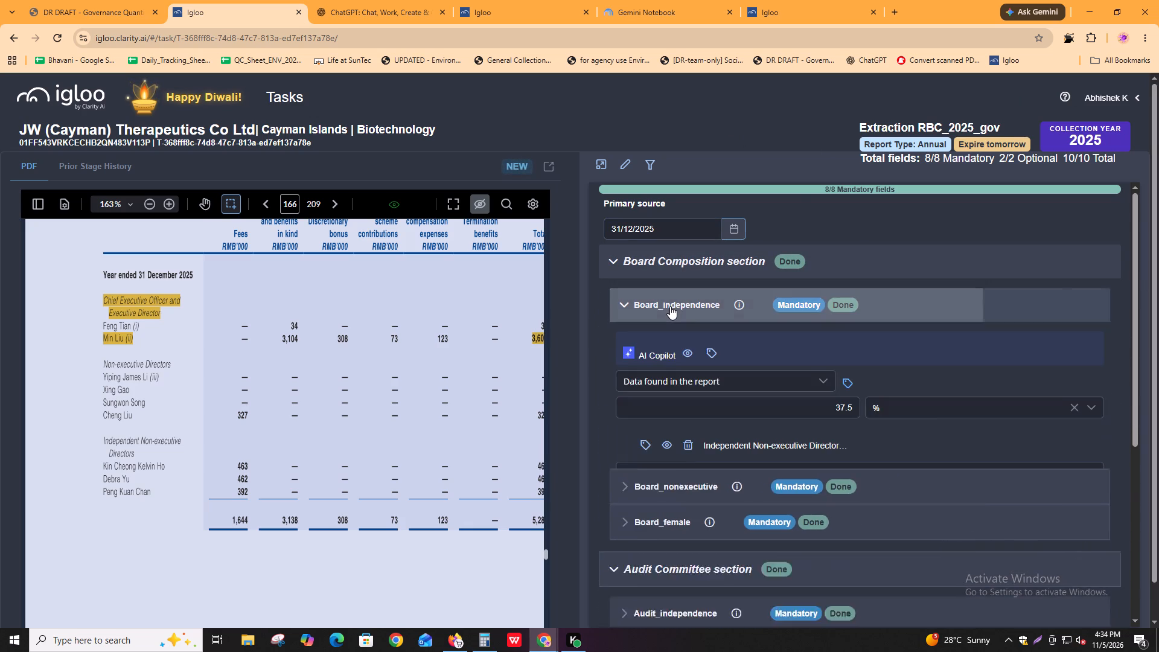
Search the full annual report PDF for "independen" and examine the matches from page 2 through page 32.
click(812, 0)
triple_click(1045, 117)
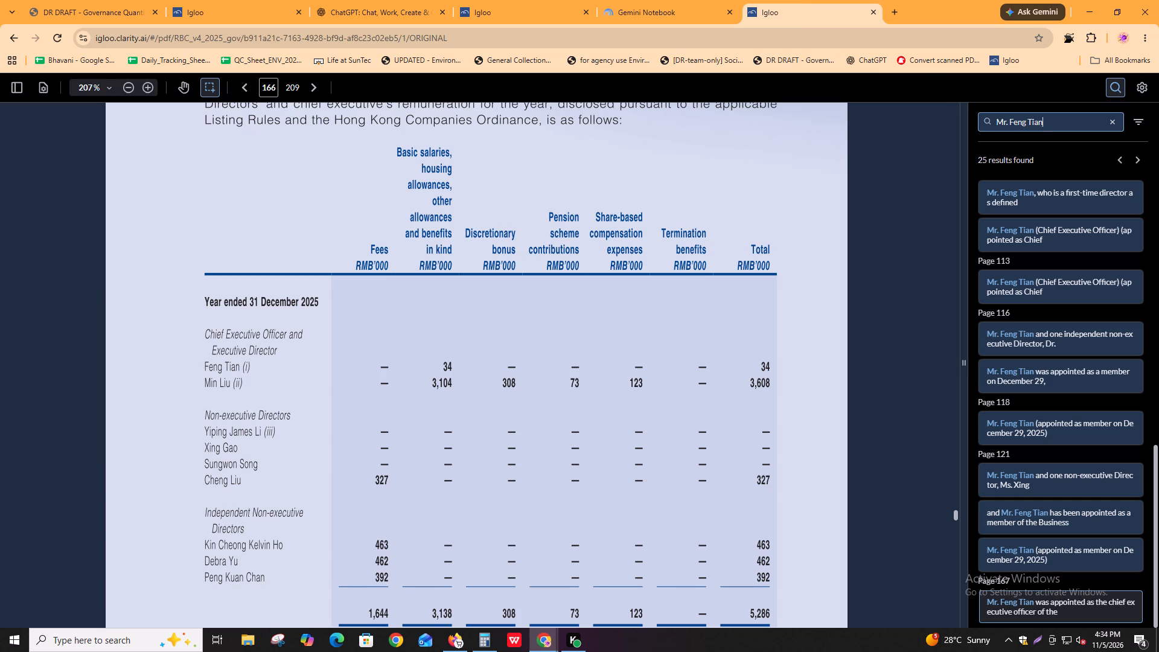
text(independen)
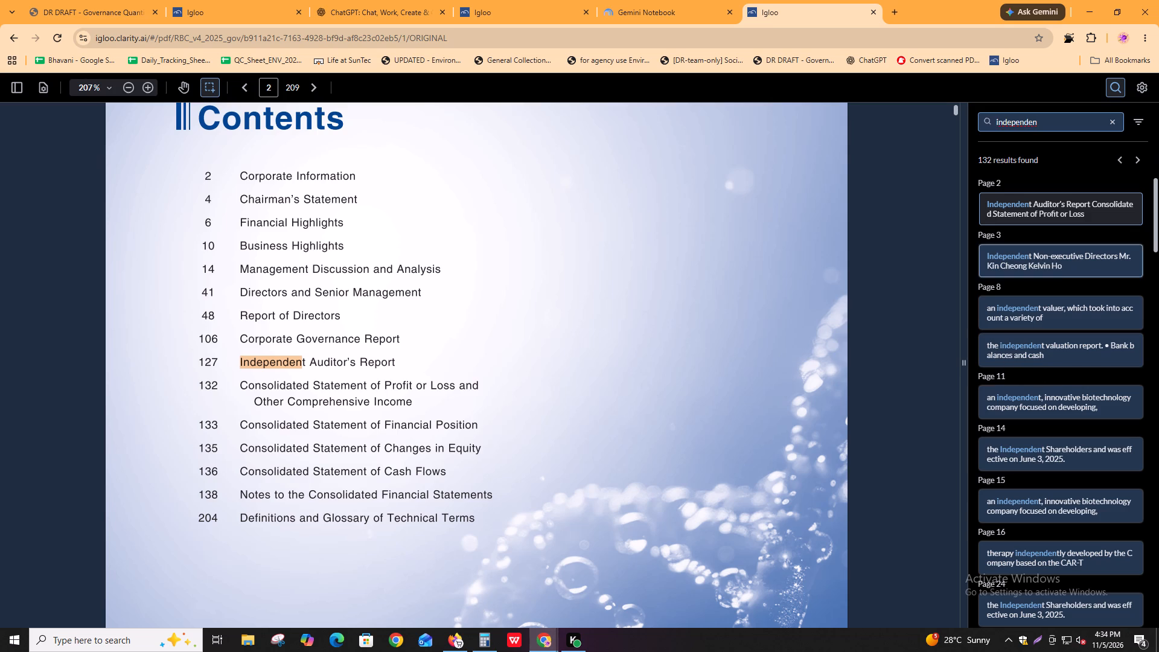
click(1133, 163)
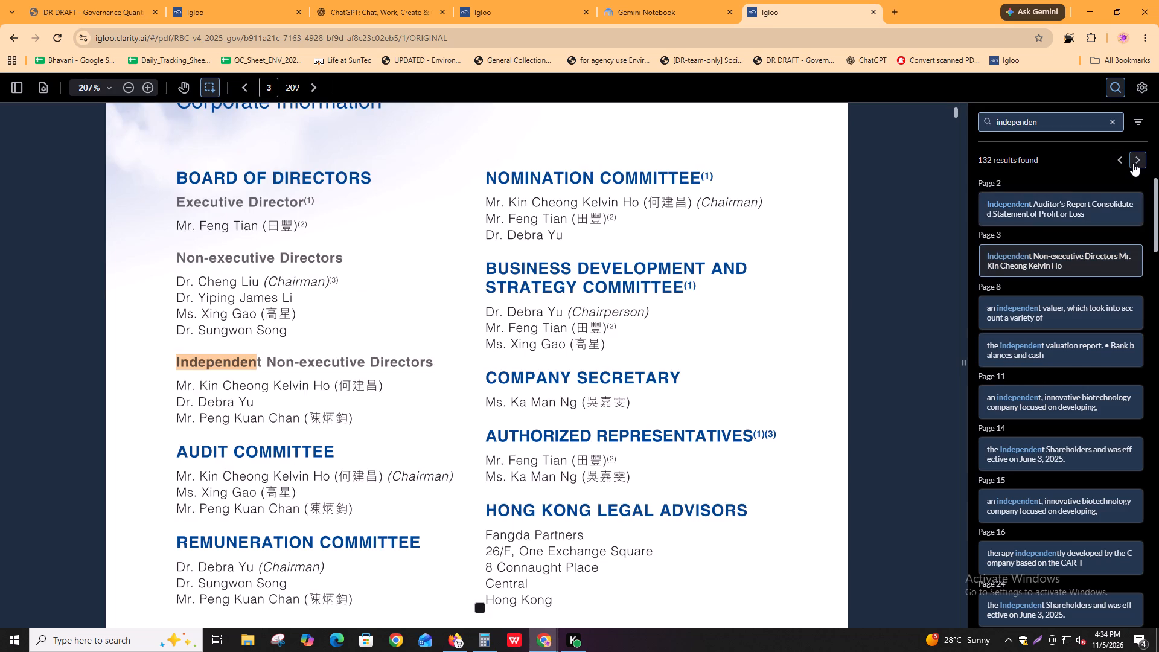
key(Return)
key(Return)
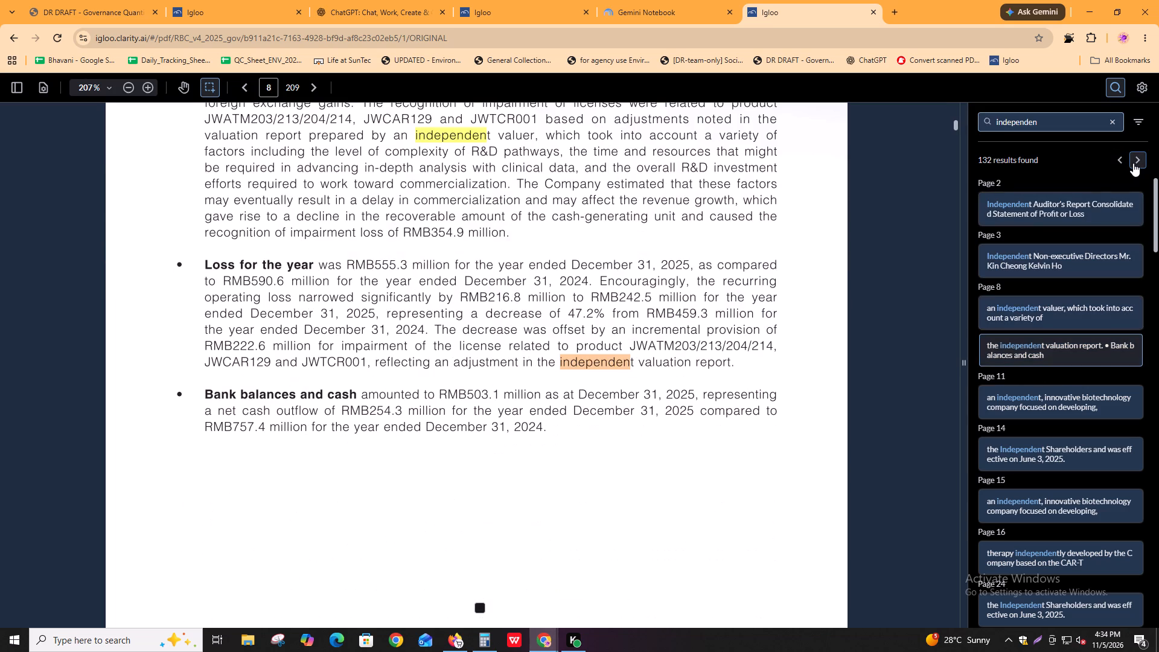
key(Return)
key(Return)
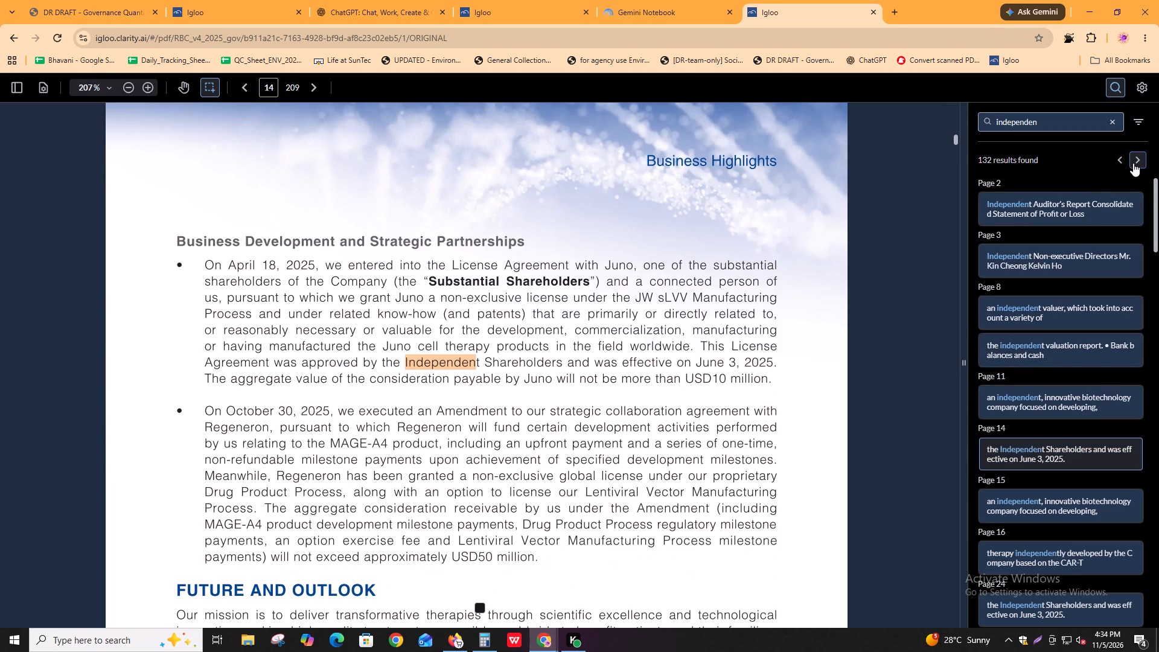
key(Return)
key(Return)
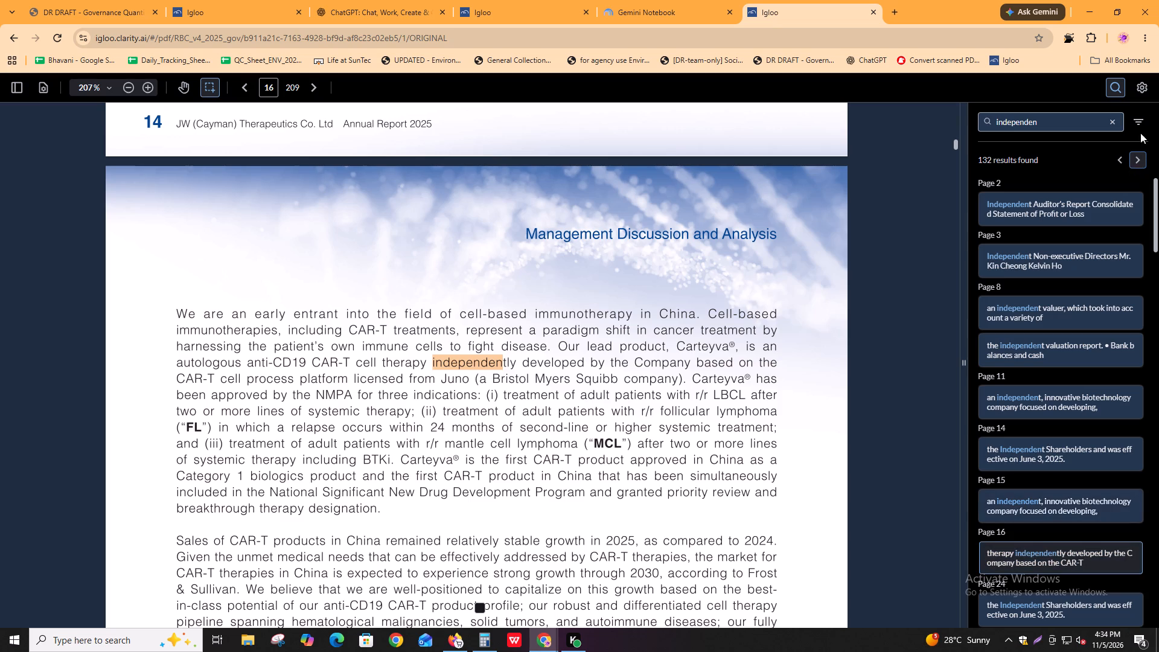
click(1123, 161)
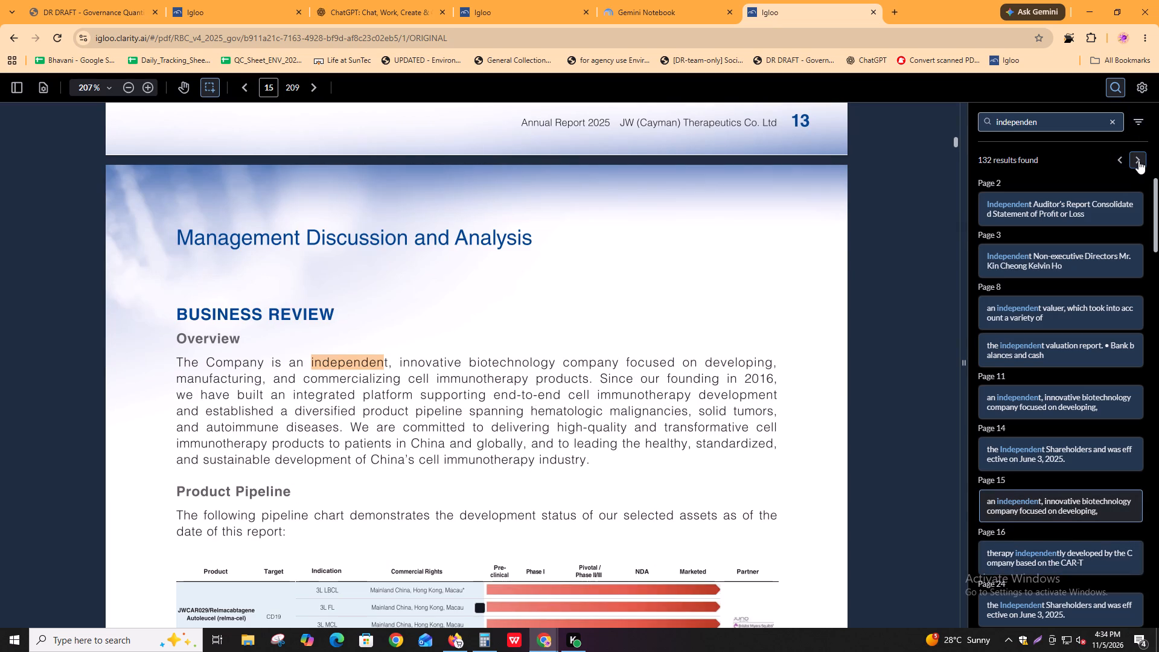
click(1138, 161)
key(Return)
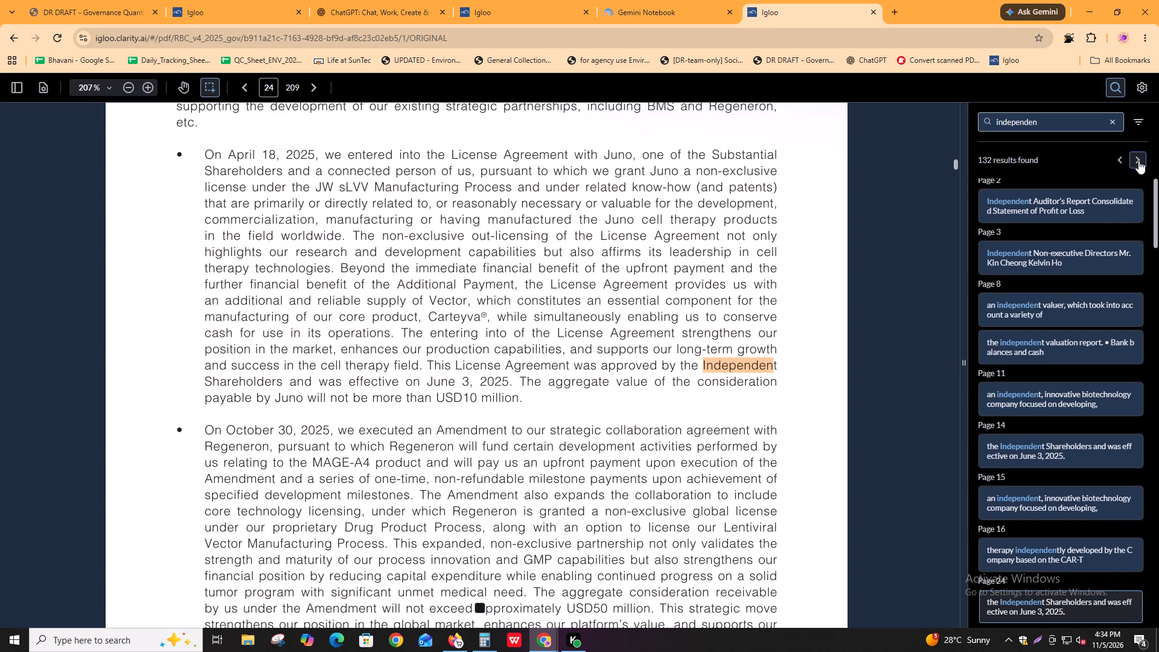
key(Return)
key(Return)
key(Return)
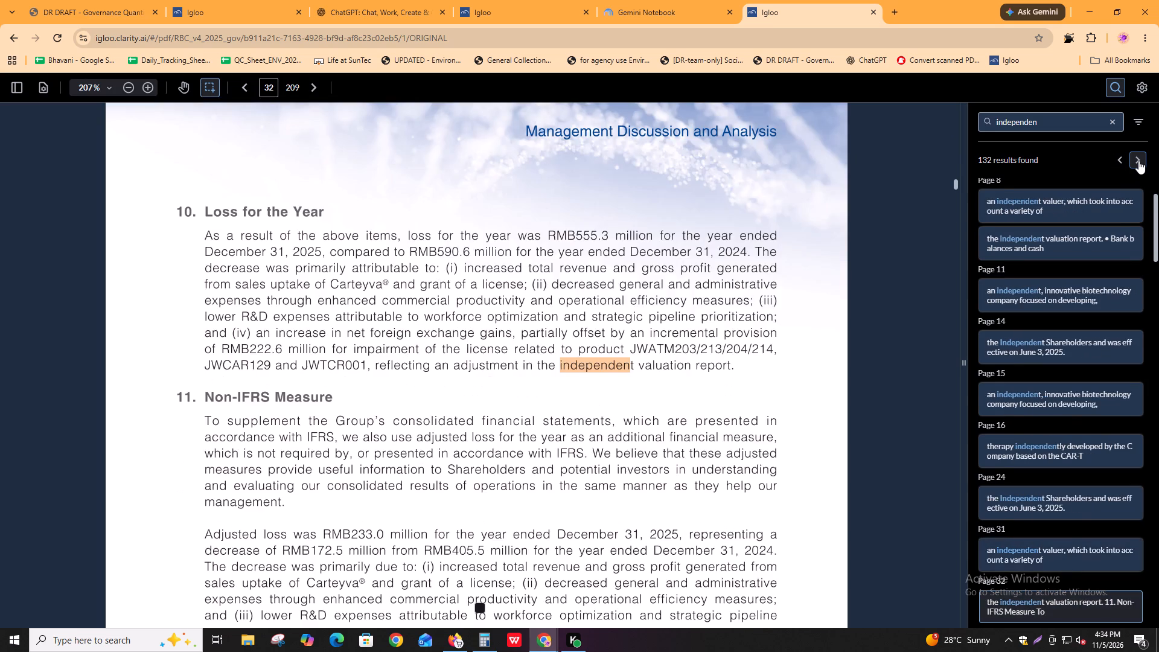
Examine the "independen" matches from the independent non-executive director biographies on pages 45 and 46 through page 63.
key(Return)
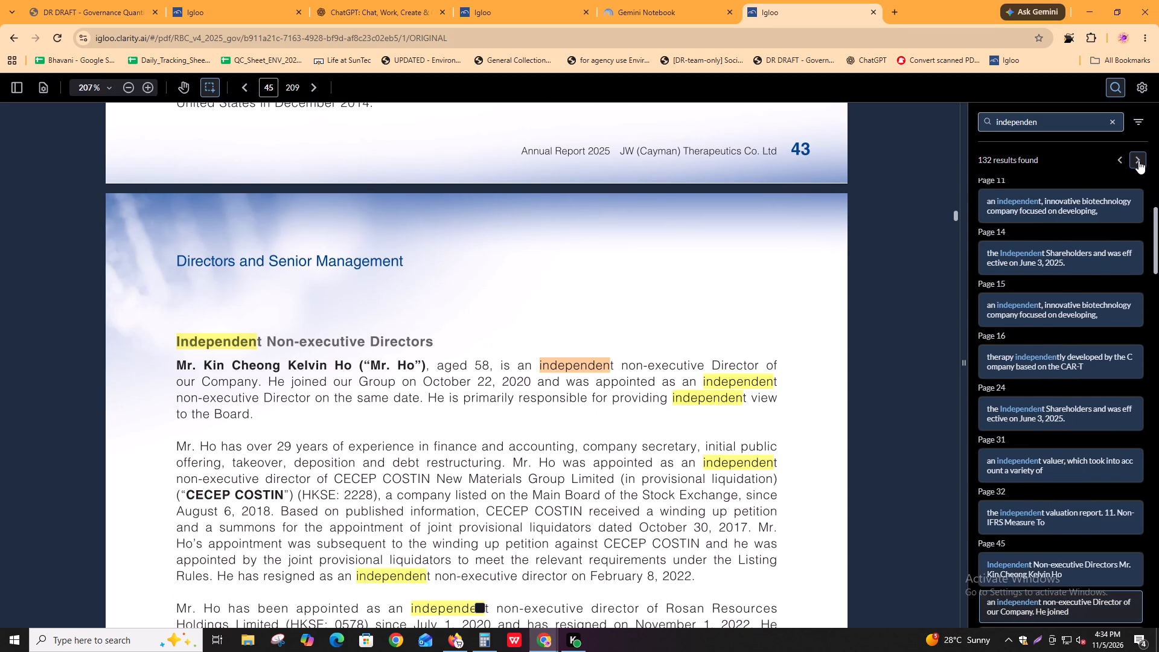
key(Return)
key(Return)
key(Return)
key(Return)
key(Return)
key(Return)
key(Return)
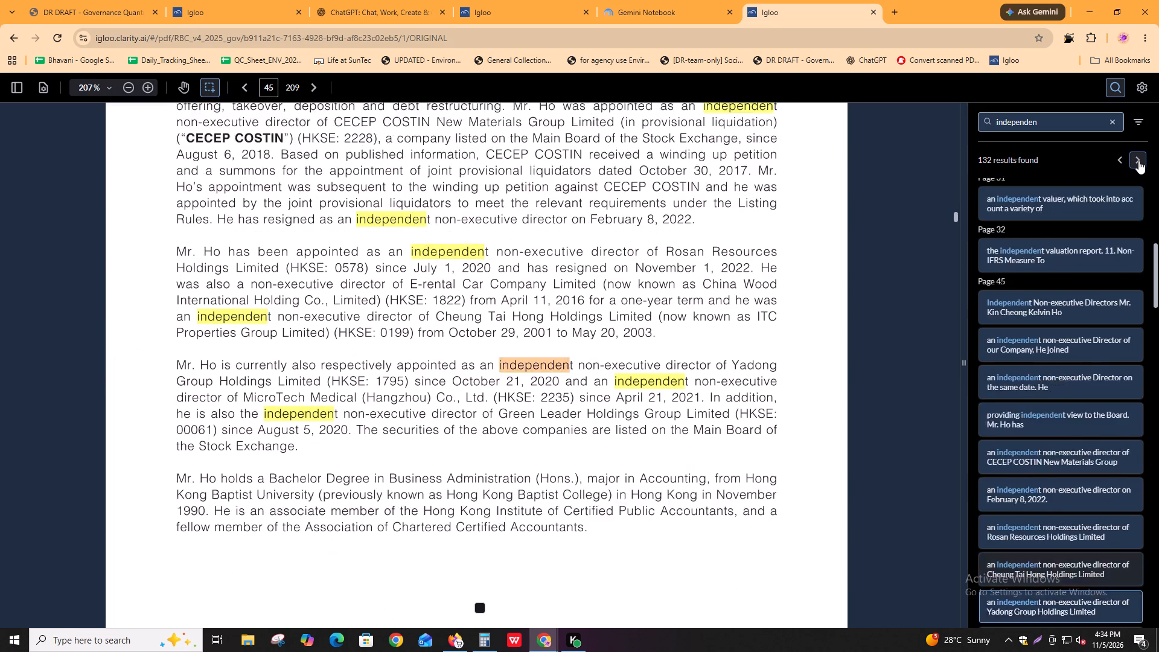
key(Return)
key(Return)
key(Return)
key(Return)
key(Return)
key(Return)
key(Return)
key(Return)
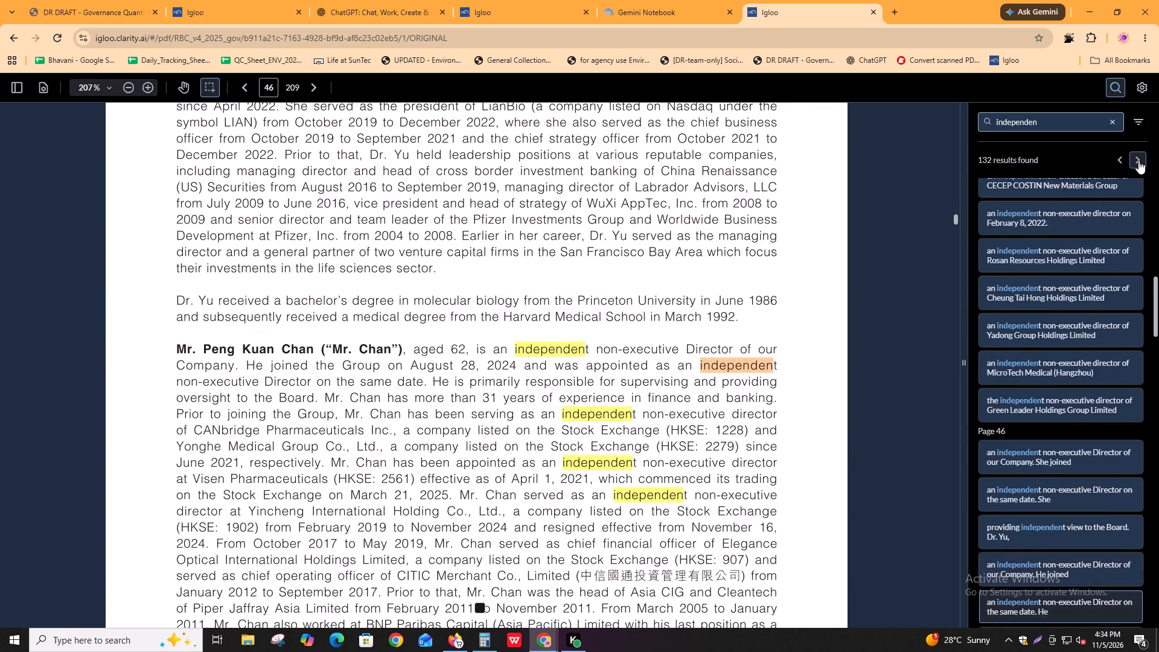
key(Return)
key(Return)
key(Return)
key(Return)
key(Return)
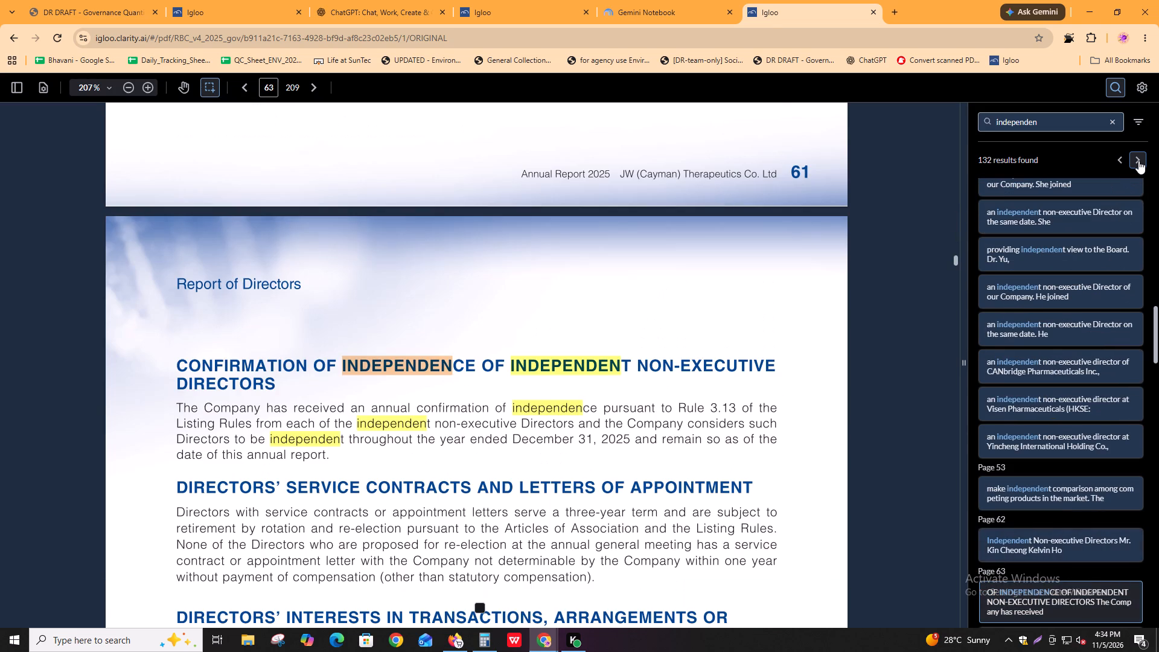
Return to the "independen" matches on page 46 and advance to page 62 to examine the list of directors by category.
triple_click(1125, 164)
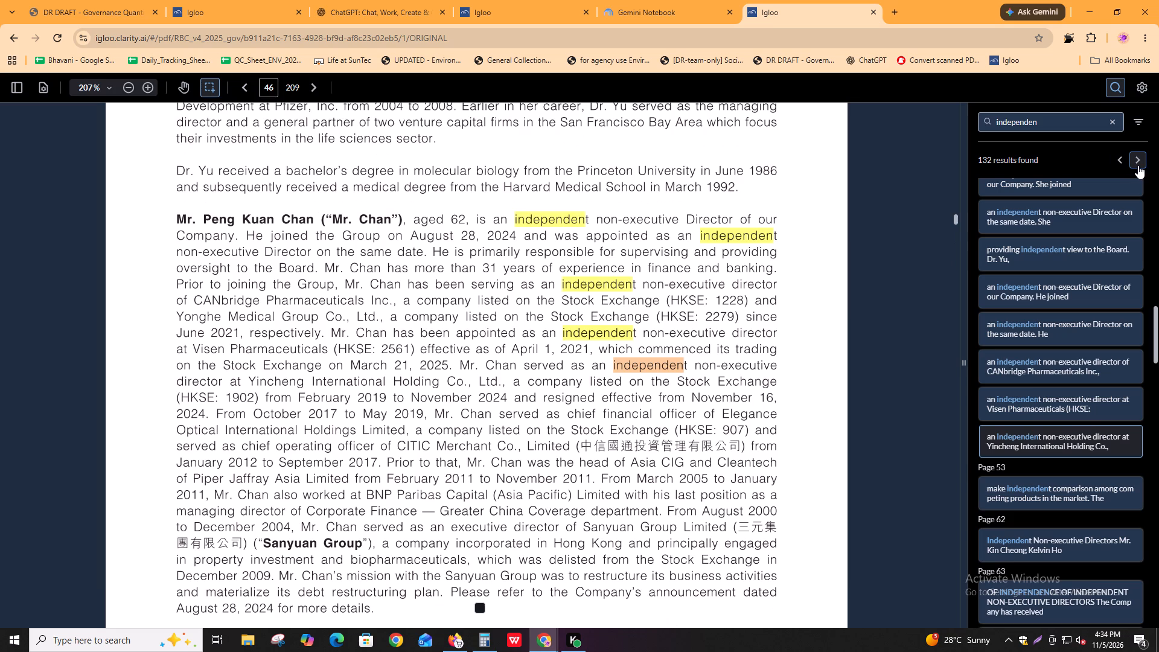
click(1138, 165)
click(1125, 167)
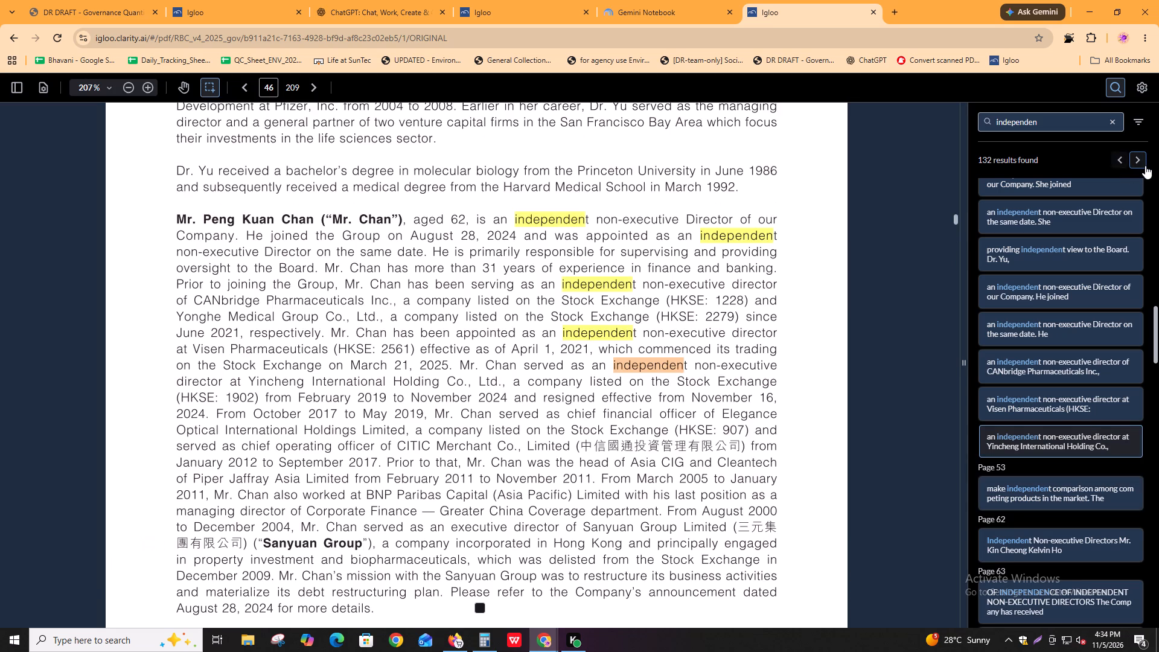
click(1145, 165)
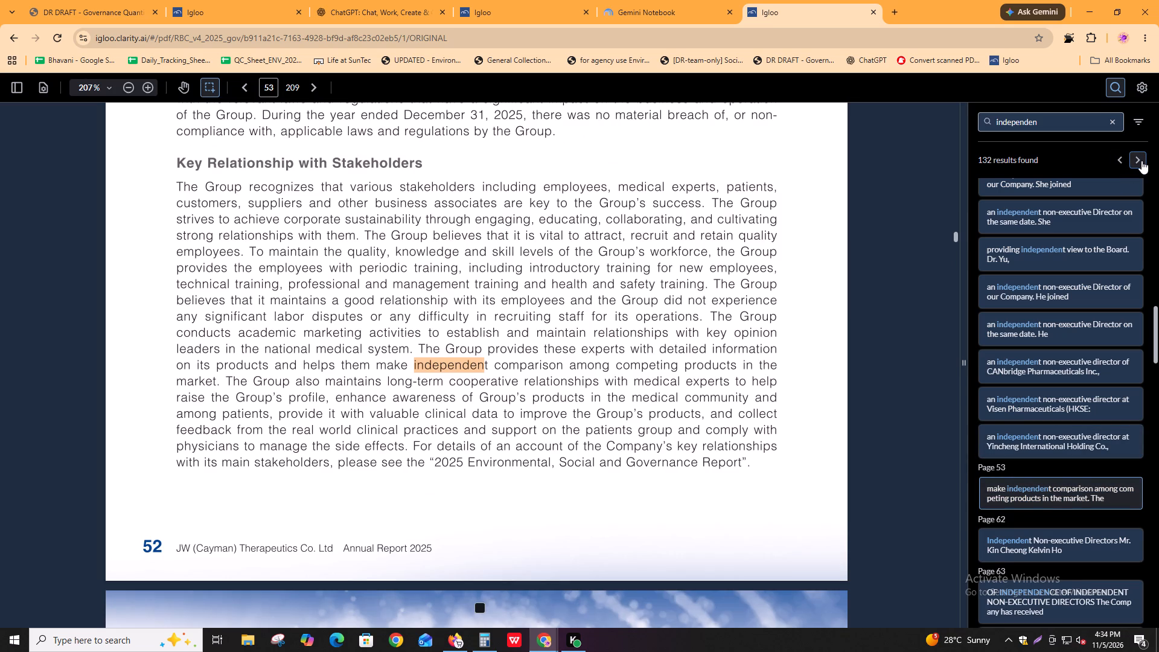
key(Return)
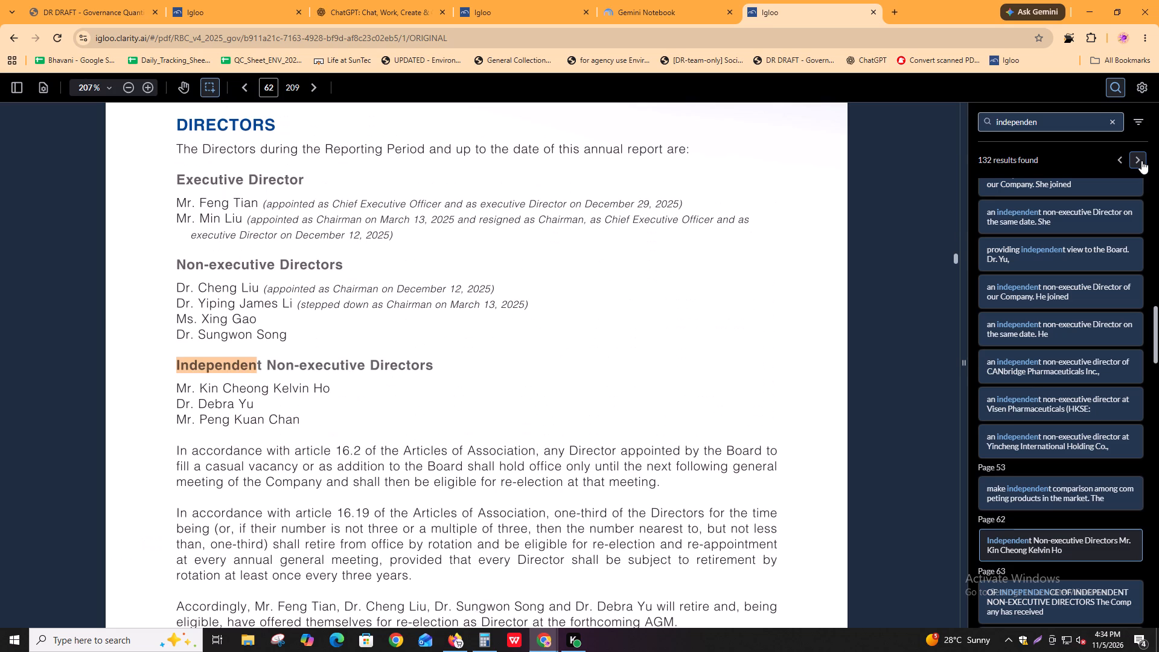
Examine the remaining "independen" matches in the Report of Directors from the confirmation of independence on page 63 through page 85.
key(Return)
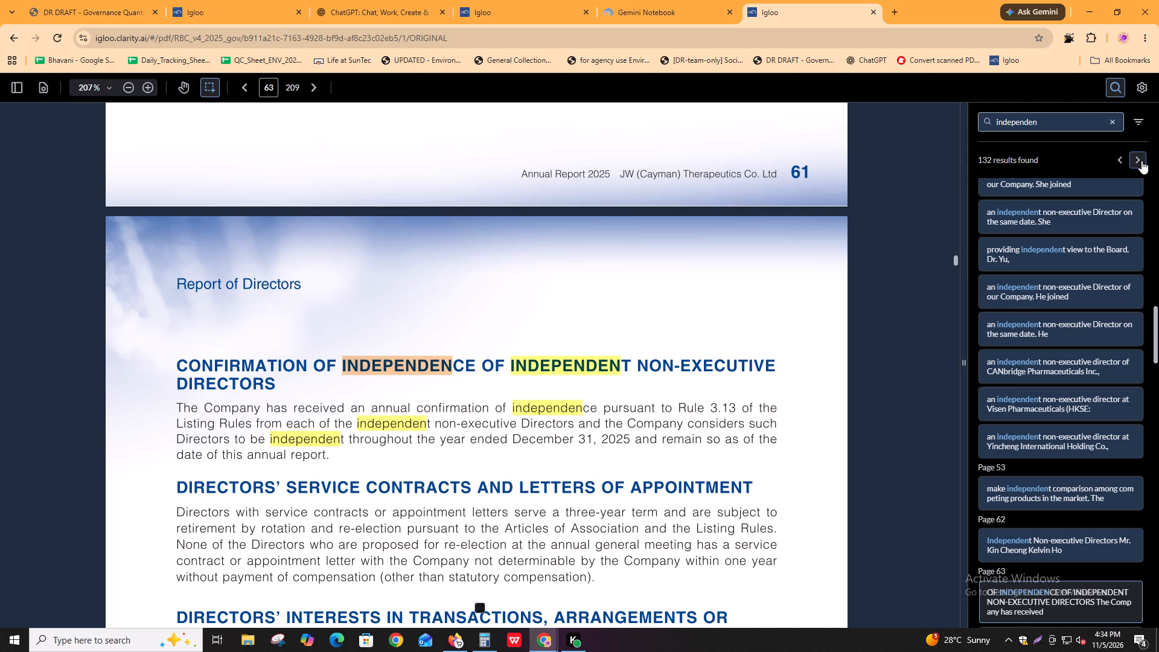
key(Return)
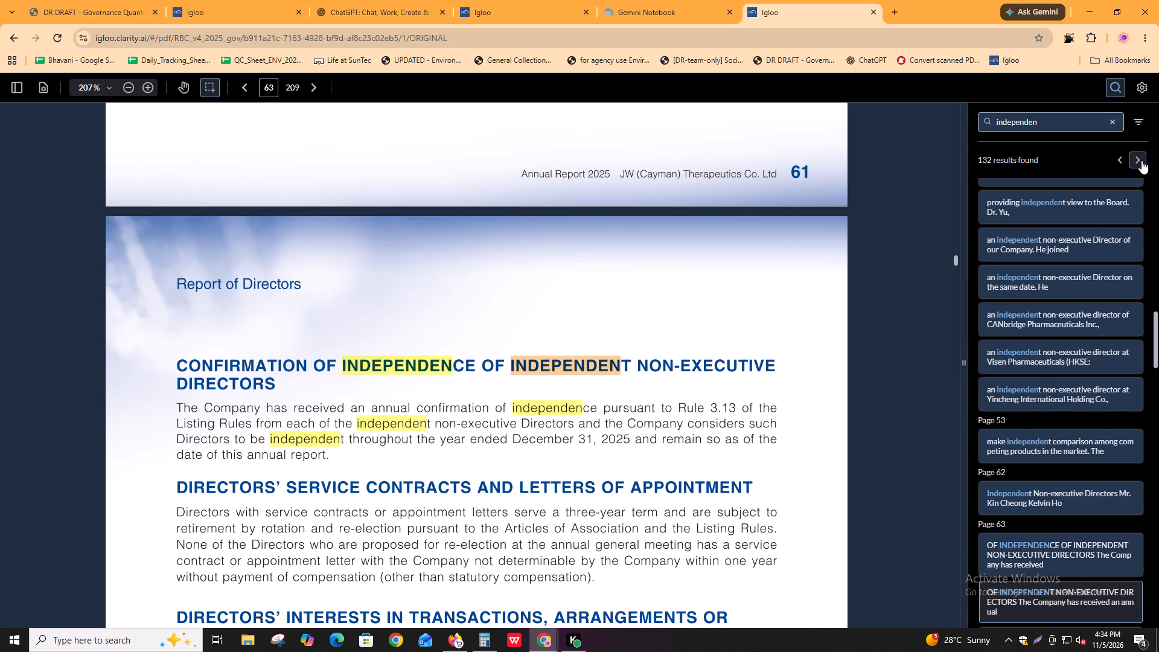
key(Return)
key(Return)
key(Return)
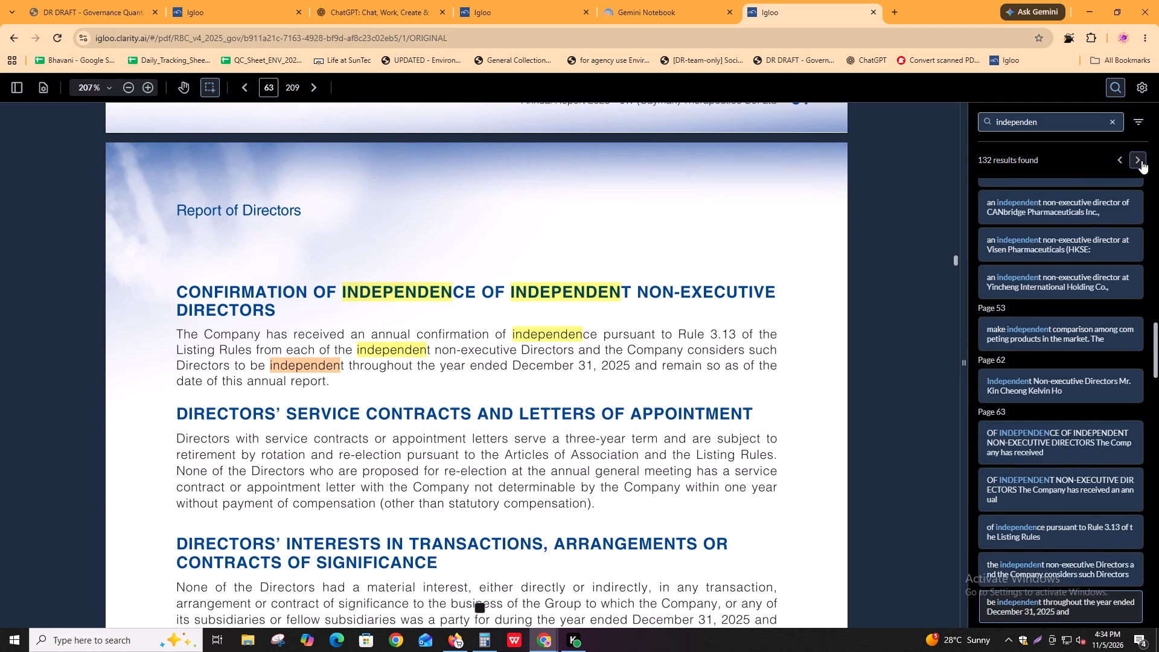
key(Return)
key(Return)
key(Return)
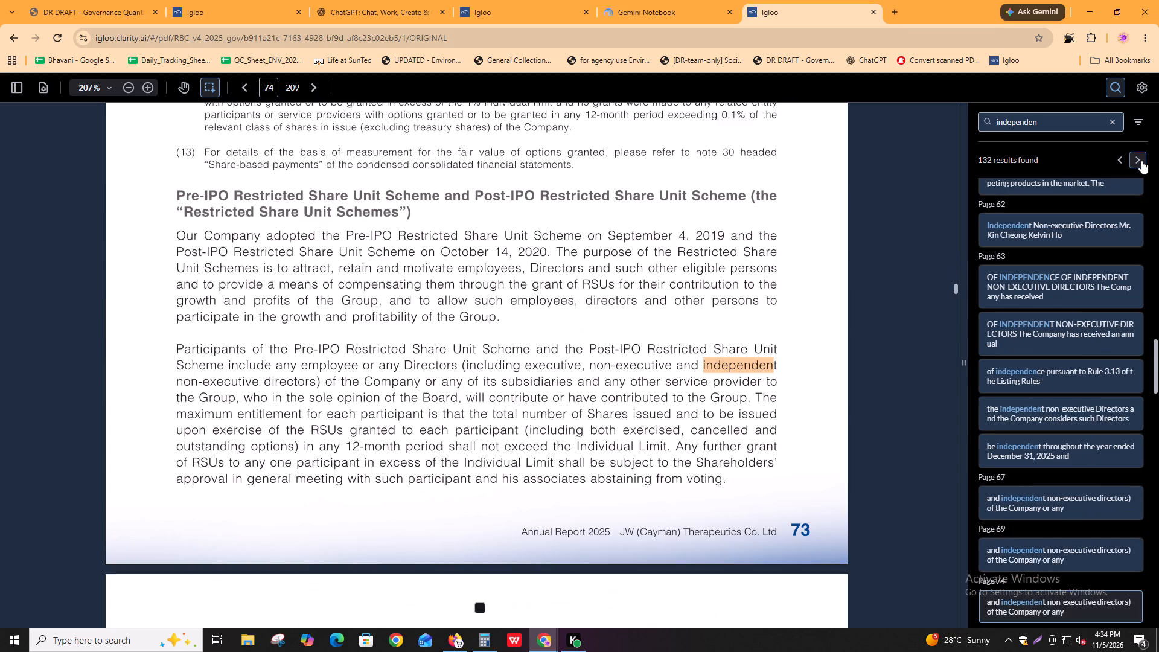
key(Return)
key(Return)
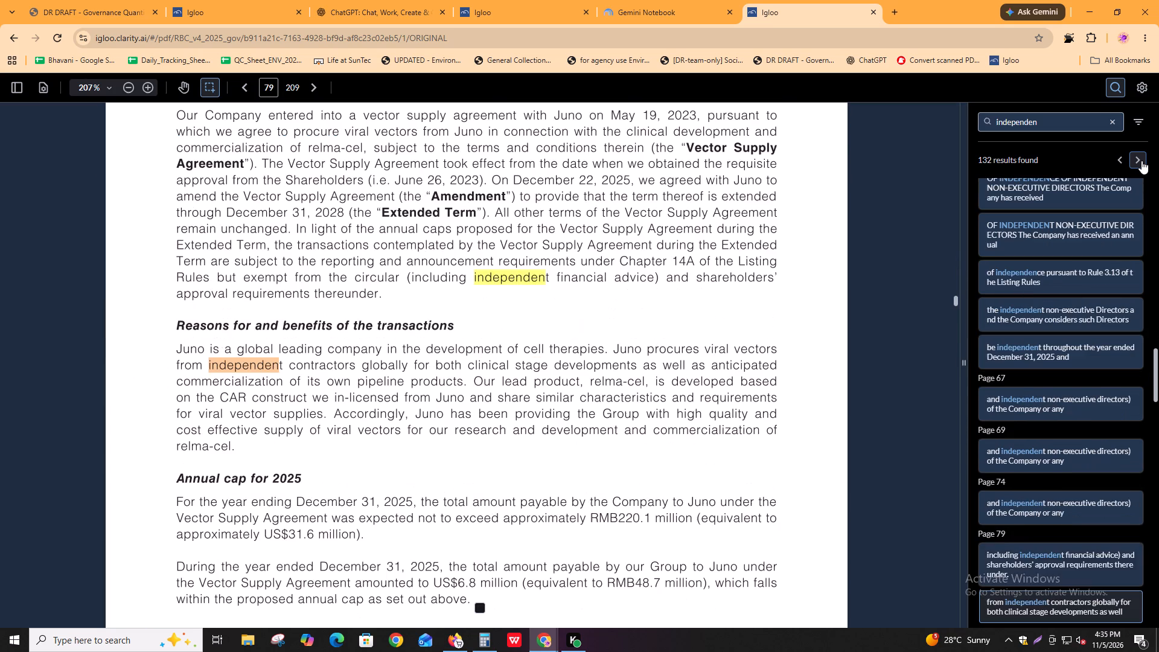
key(Return)
key(Return)
key(Return)
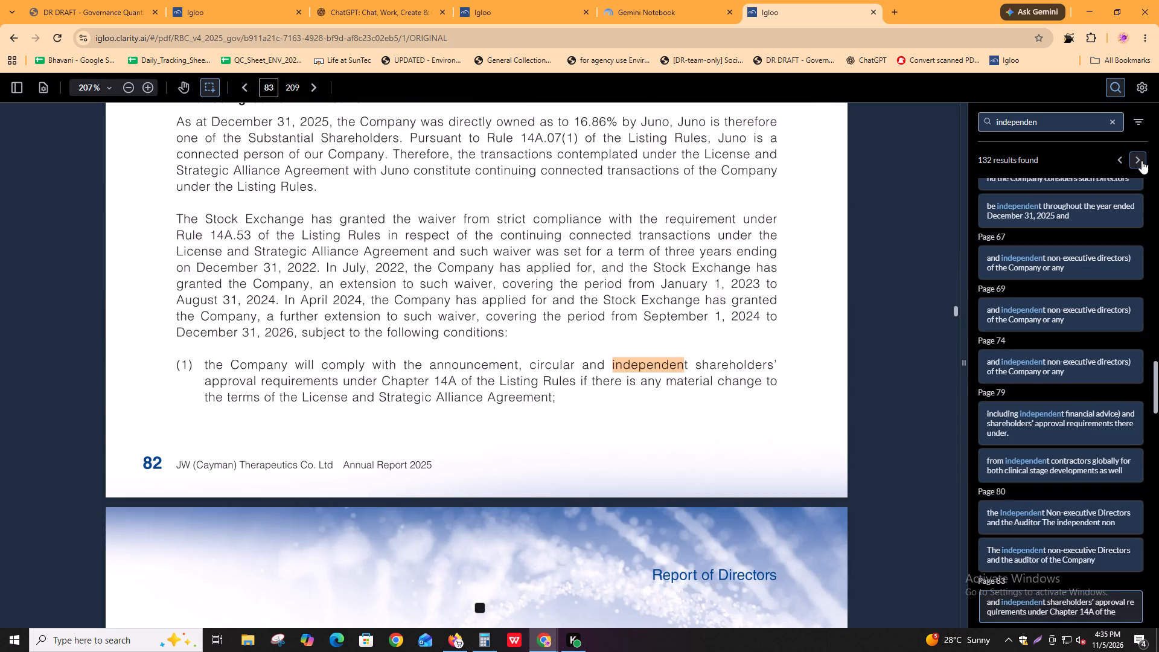
key(Return)
key(Return)
key(Return)
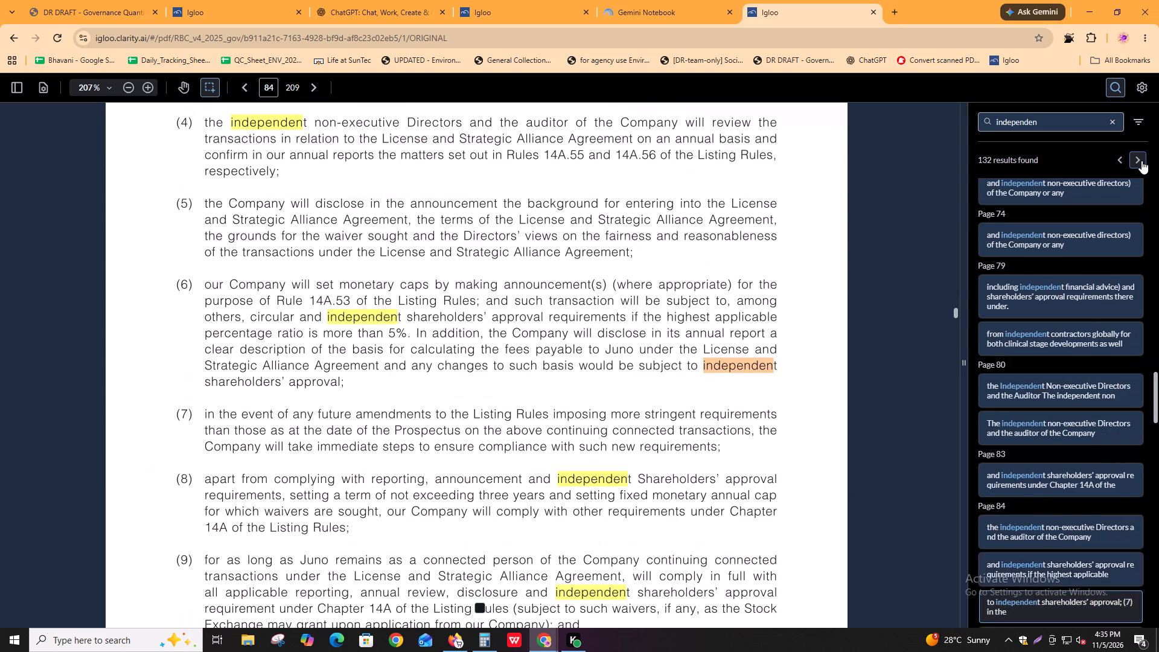
key(Return)
key(Return)
key(Return)
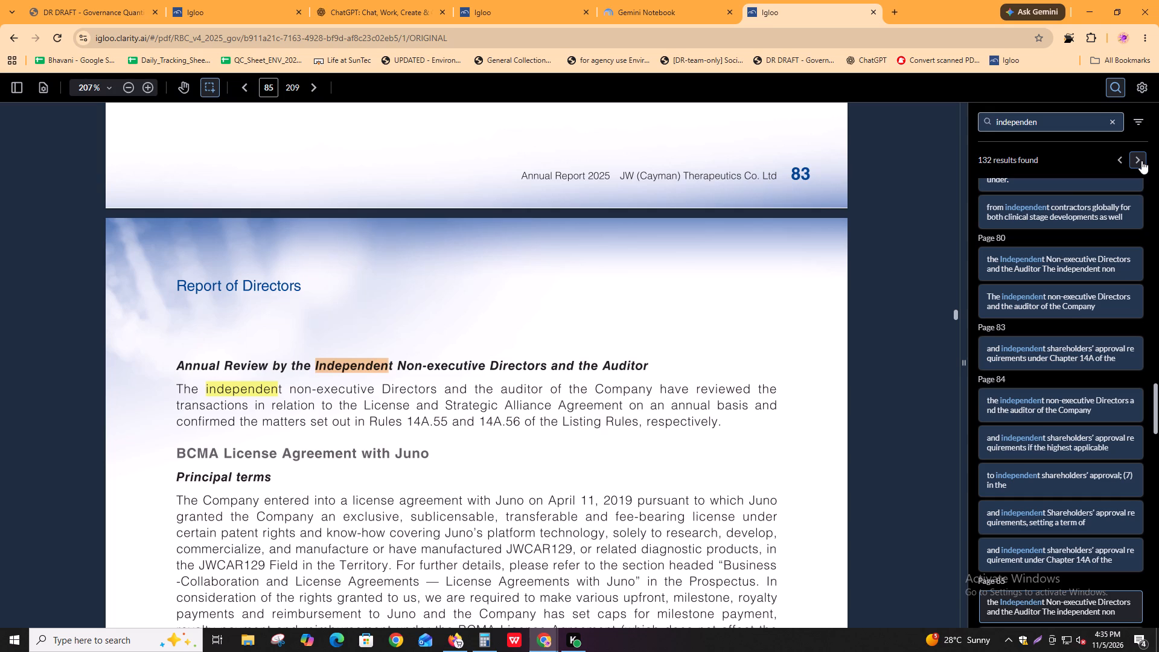
Reopen the text search in the annual report PDF.
key(ctrl+f)
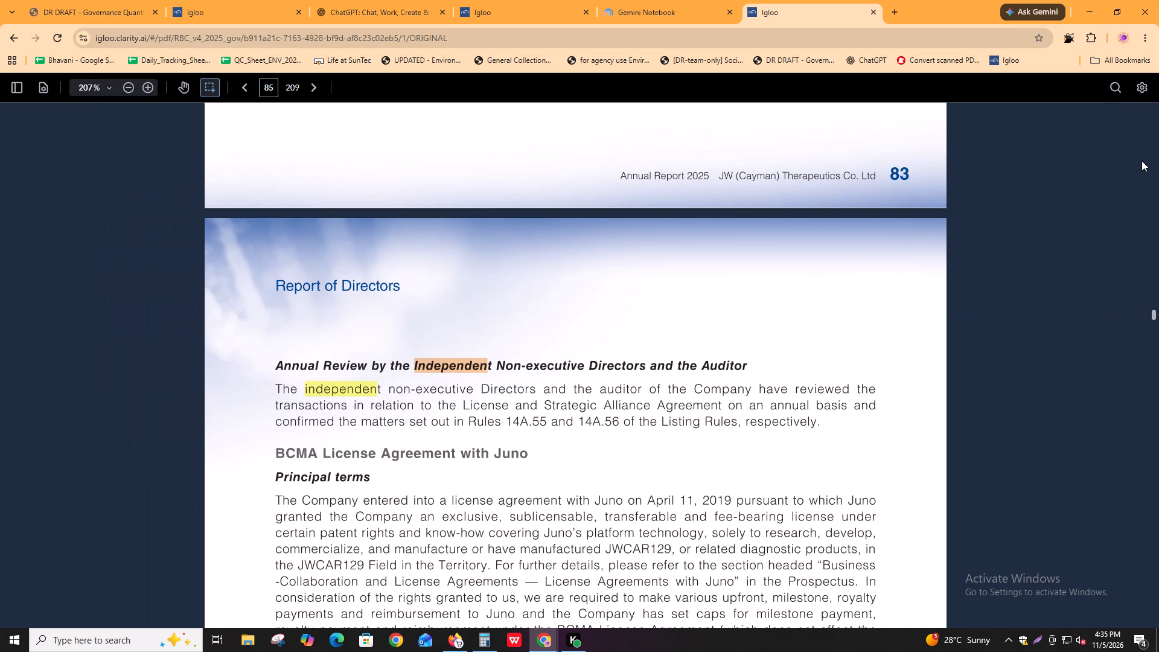
key(ctrl+f)
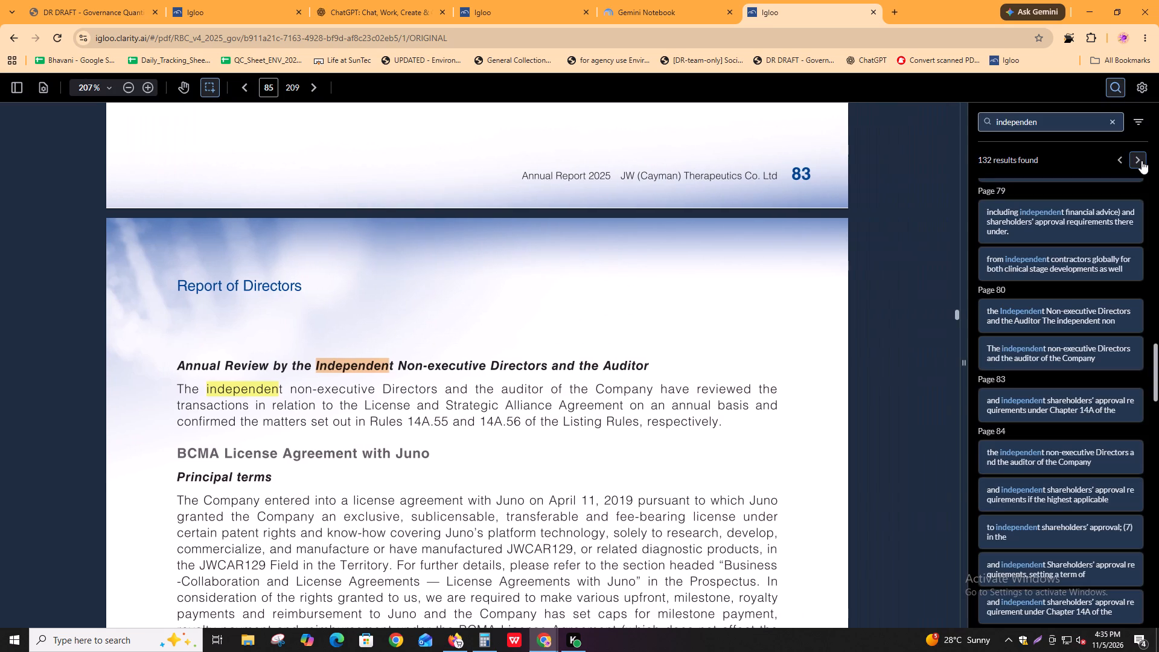
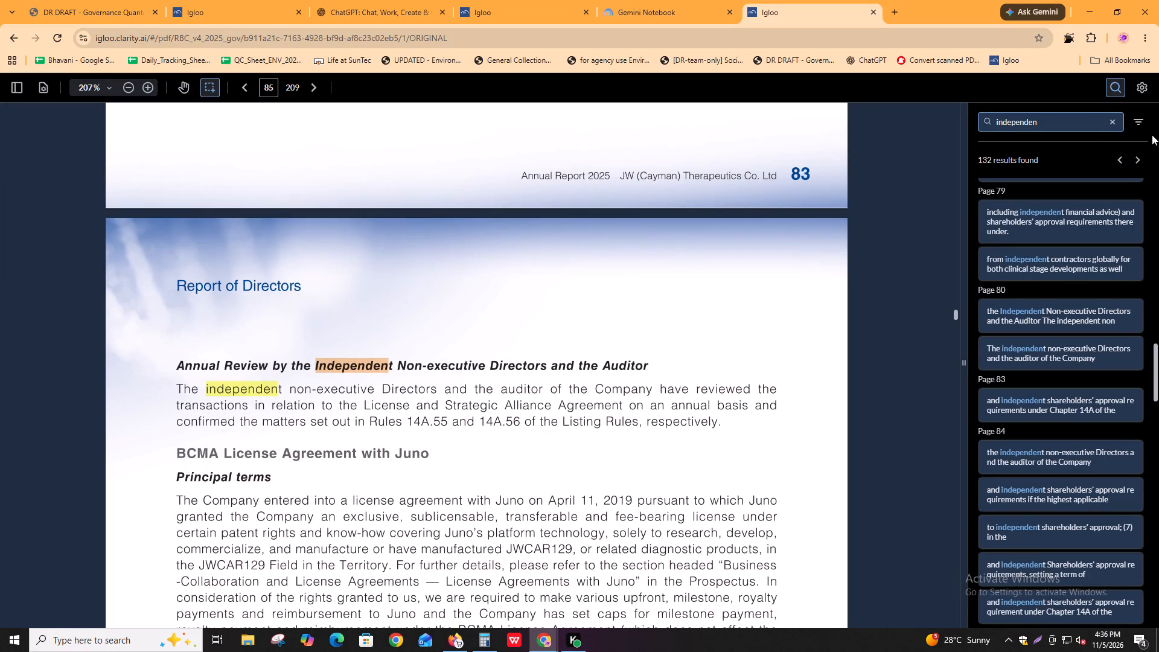
Examine the "independen" matches in the Juno licence agreement sections of the Report of Directors, from page 85 through page 94.
click(1132, 156)
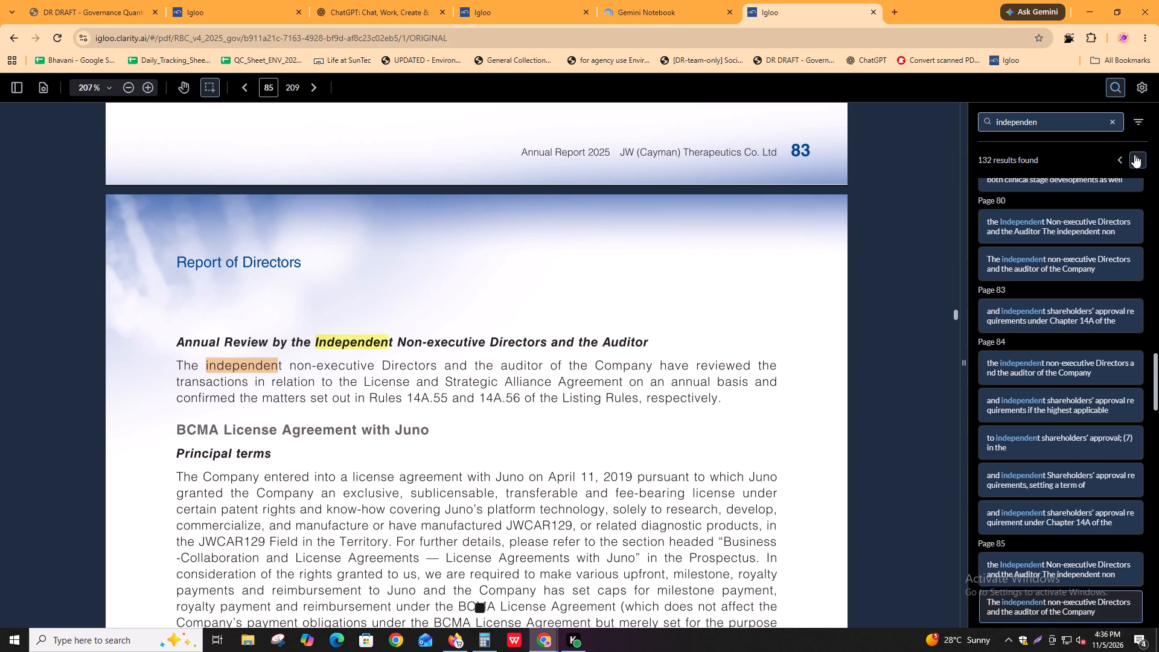
key(Return)
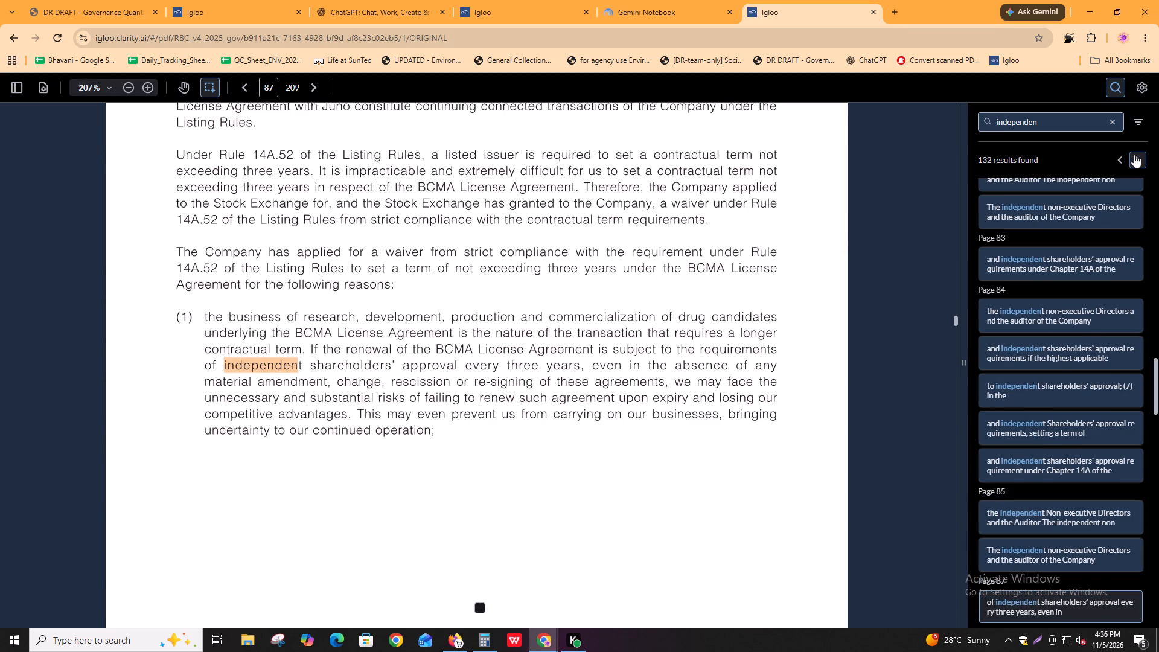
key(Return)
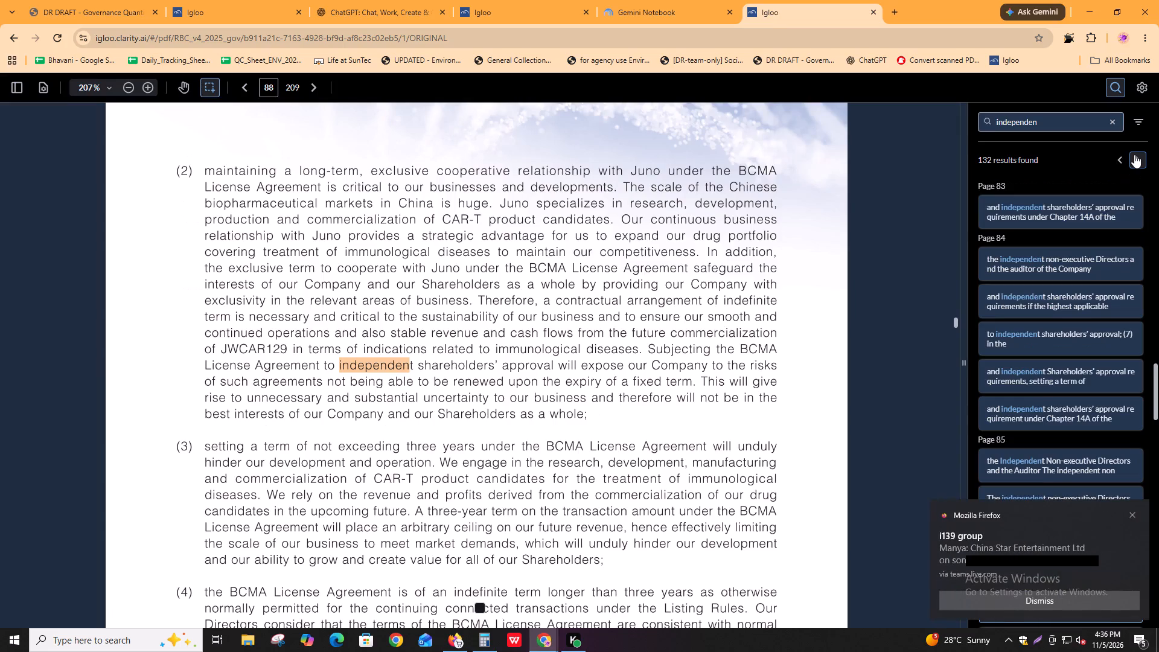
key(Return)
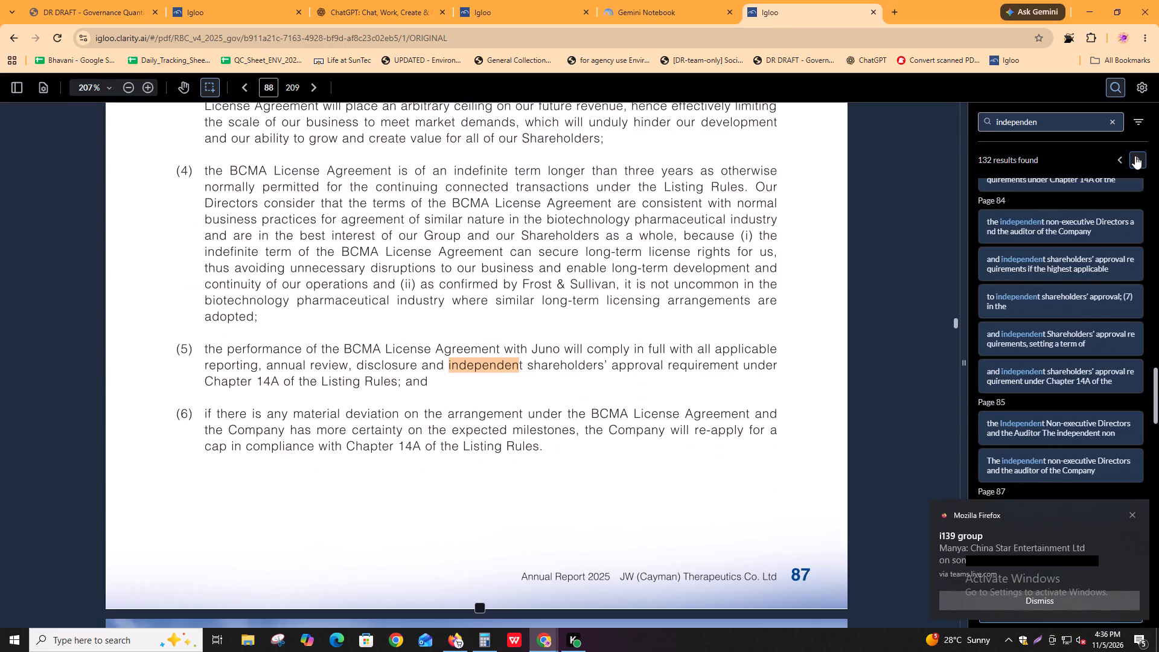
key(Return)
key(Return)
key(Return)
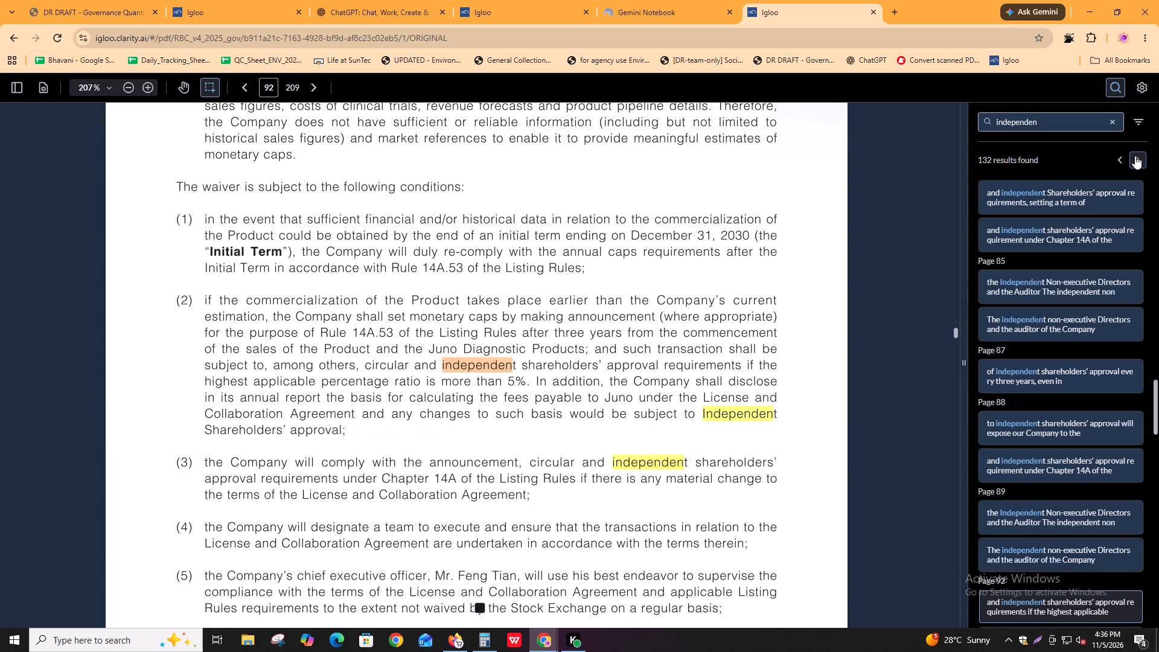
key(Return)
key(Return)
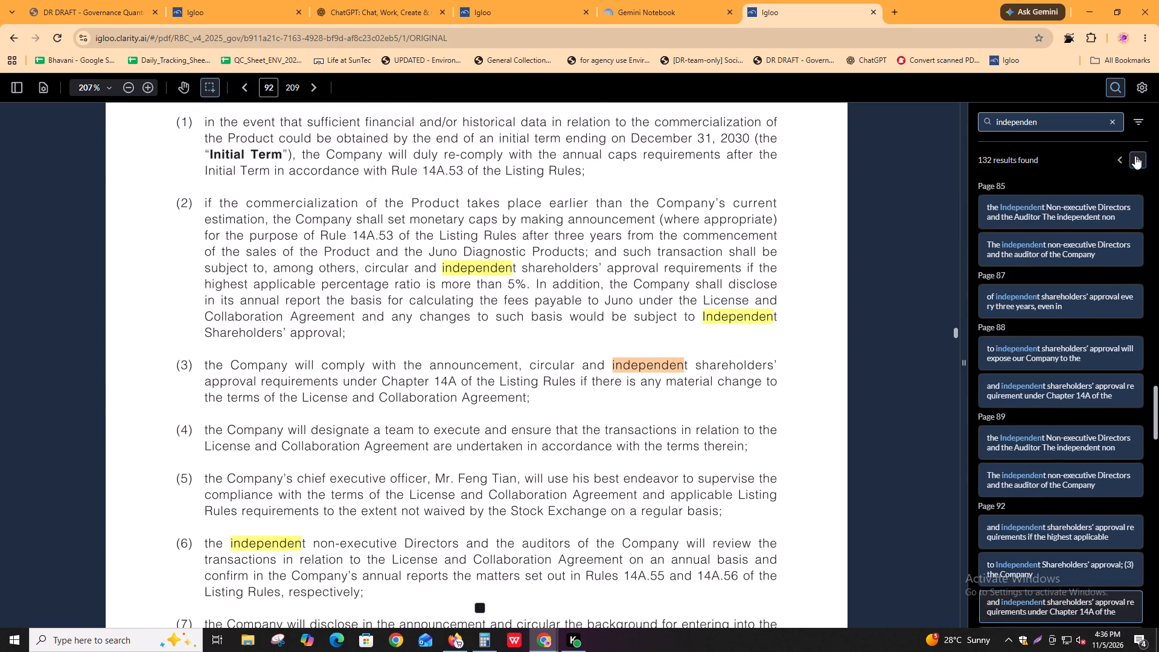
key(Return)
key(Return)
key(Return)
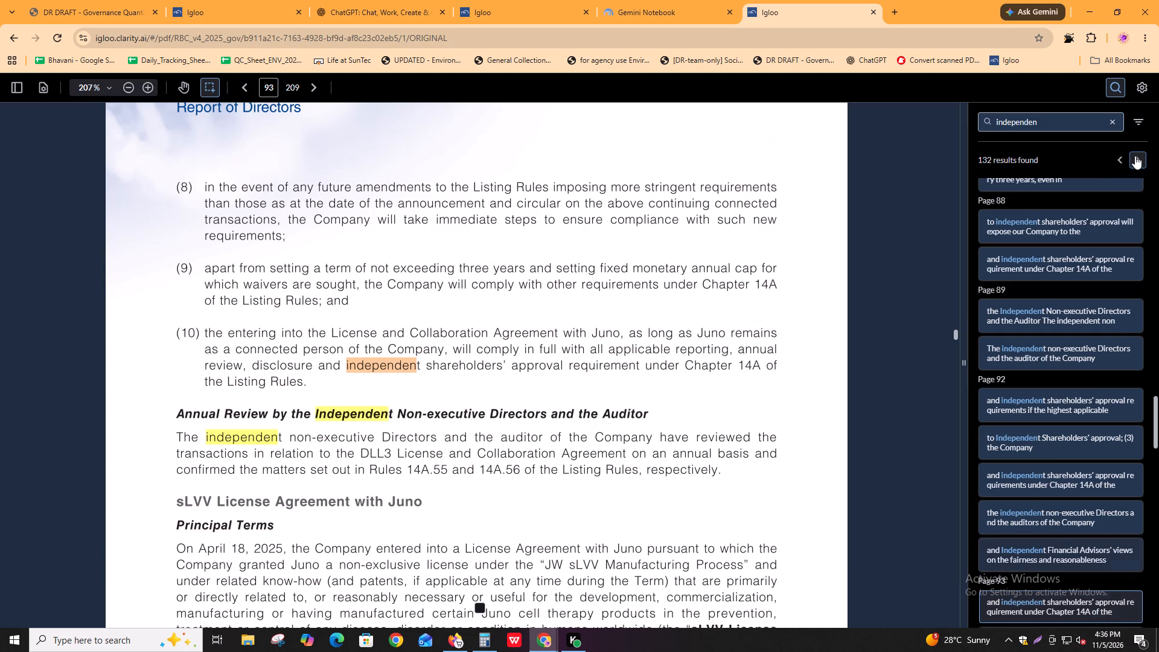
key(Return)
key(Return)
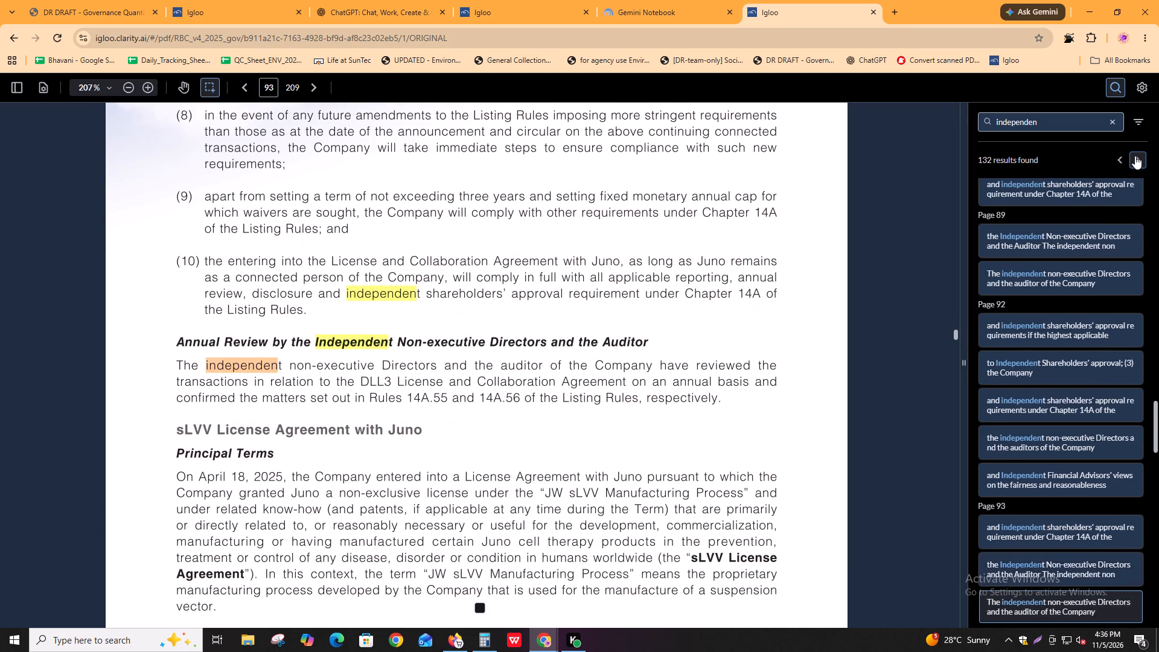
key(Return)
key(Return)
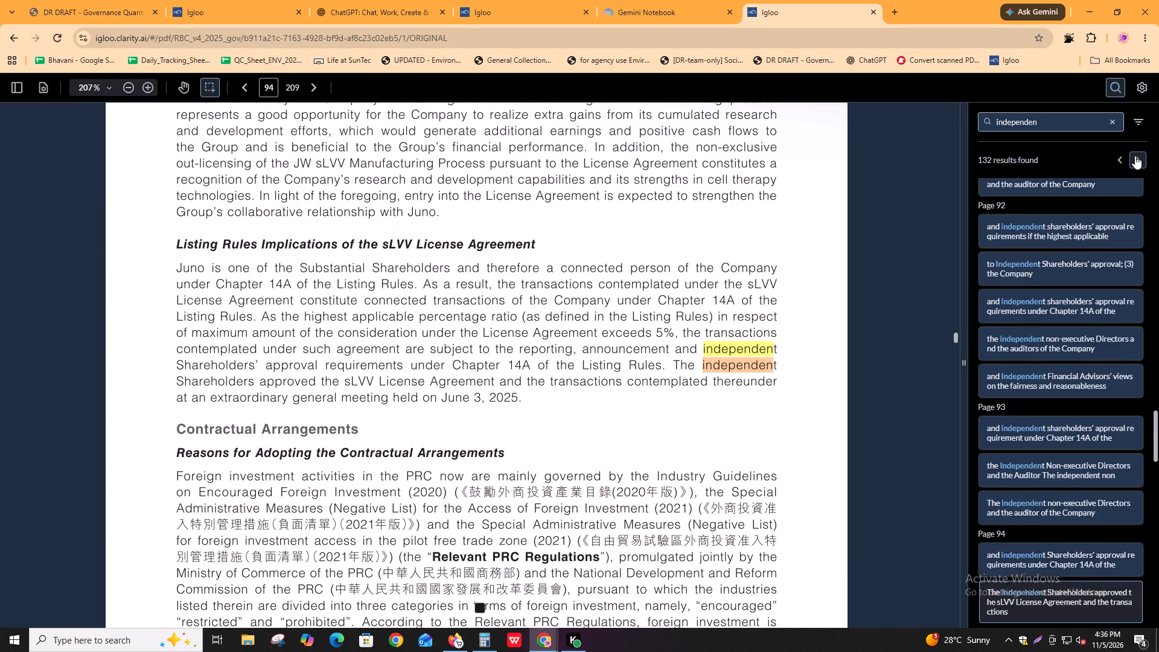
Examine the "independen" matches from the Contractual Arrangements compliance section on page 104 to the Corporate Governance Report on page 107.
key(Return)
key(Return)
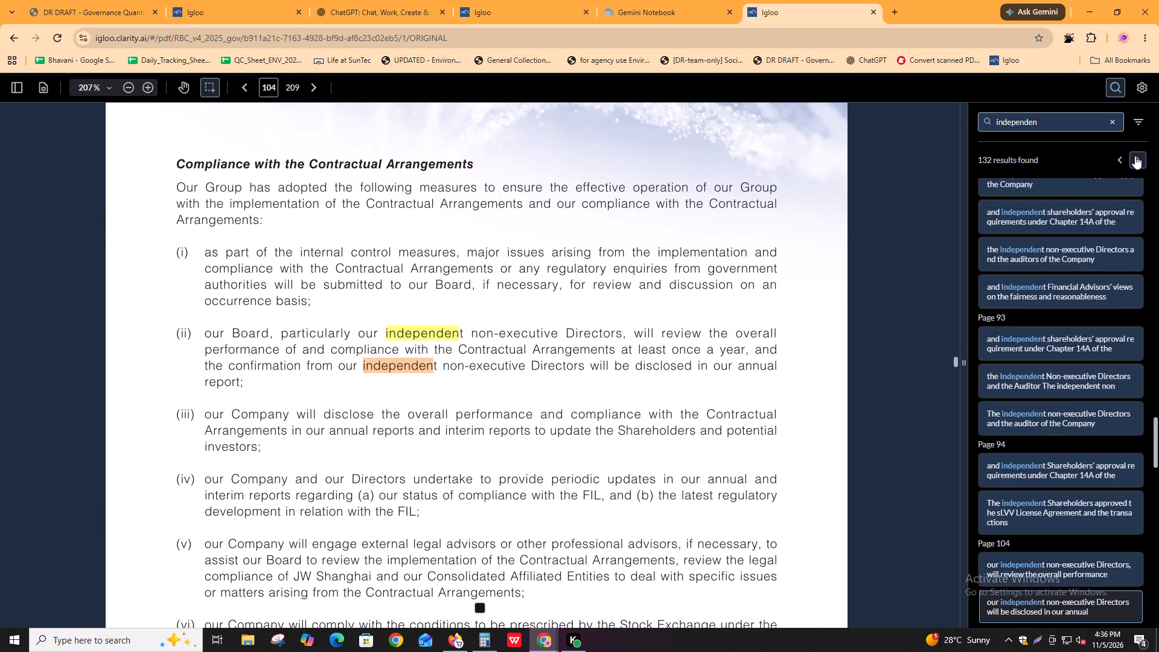
key(Return)
key(Return)
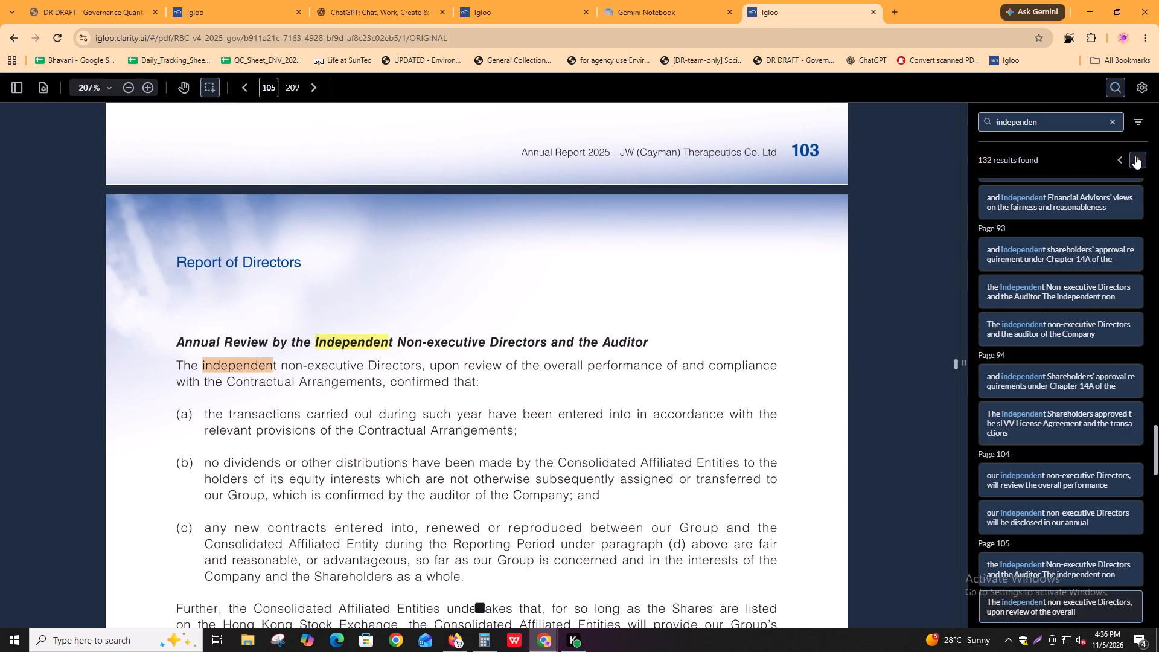
key(Return)
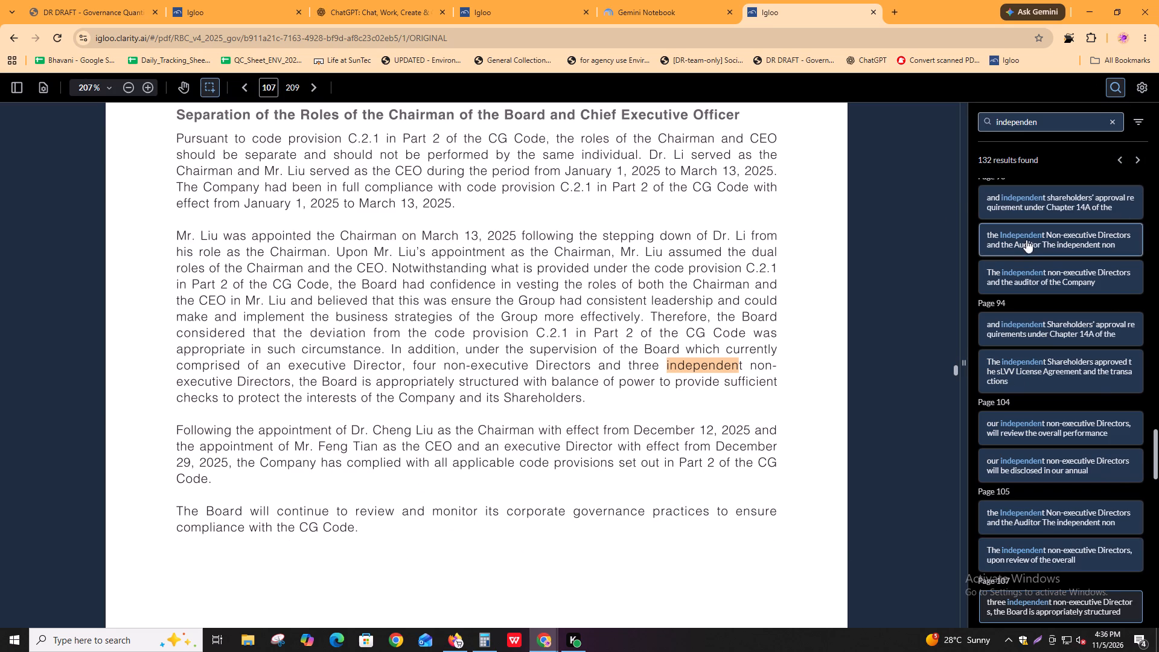
In the extraction task's PDF, go to page 107 and read the section on separating the Chairman and Chief Executive Officer roles.
click(238, 0)
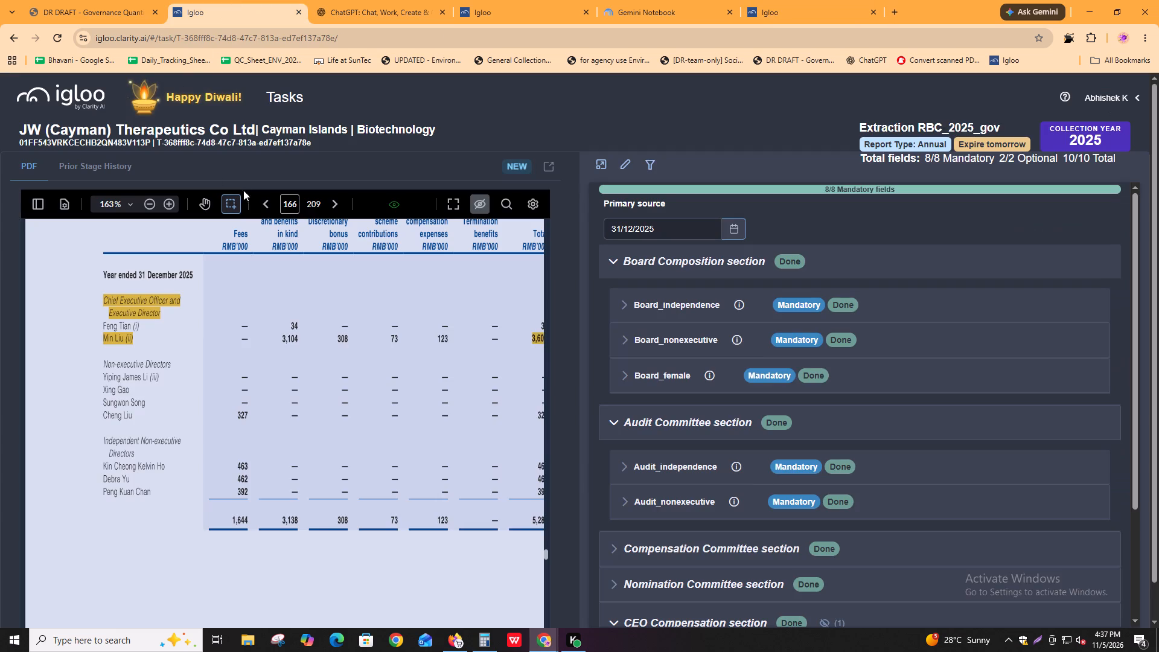
click(289, 204)
text(107)
key(Return)
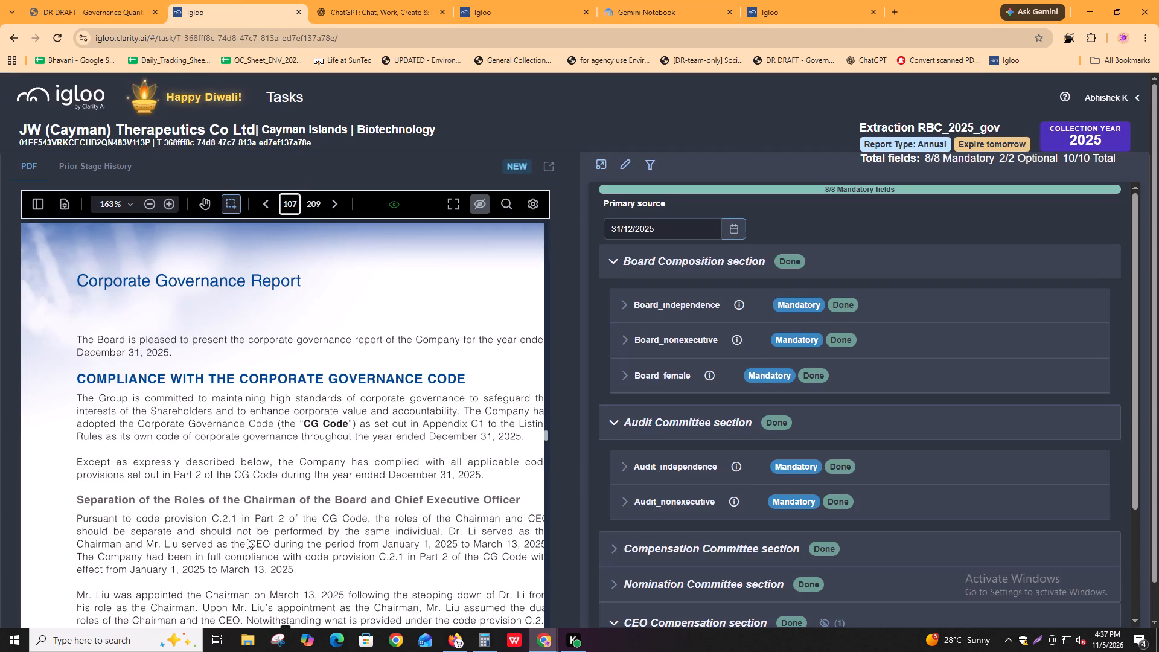
scroll(268, 531, down, 4)
shift+scroll(279, 525, down, 1)
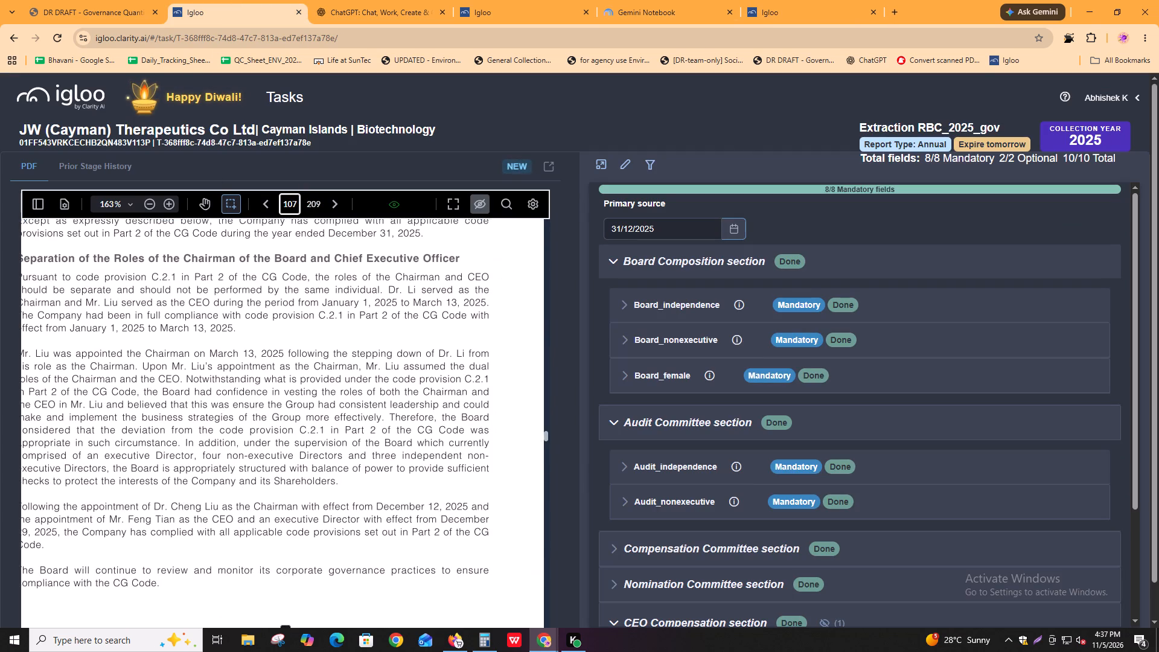
shift+scroll(279, 525, down, 3)
shift+scroll(279, 525, up, 4)
shift+scroll(279, 525, down, 1)
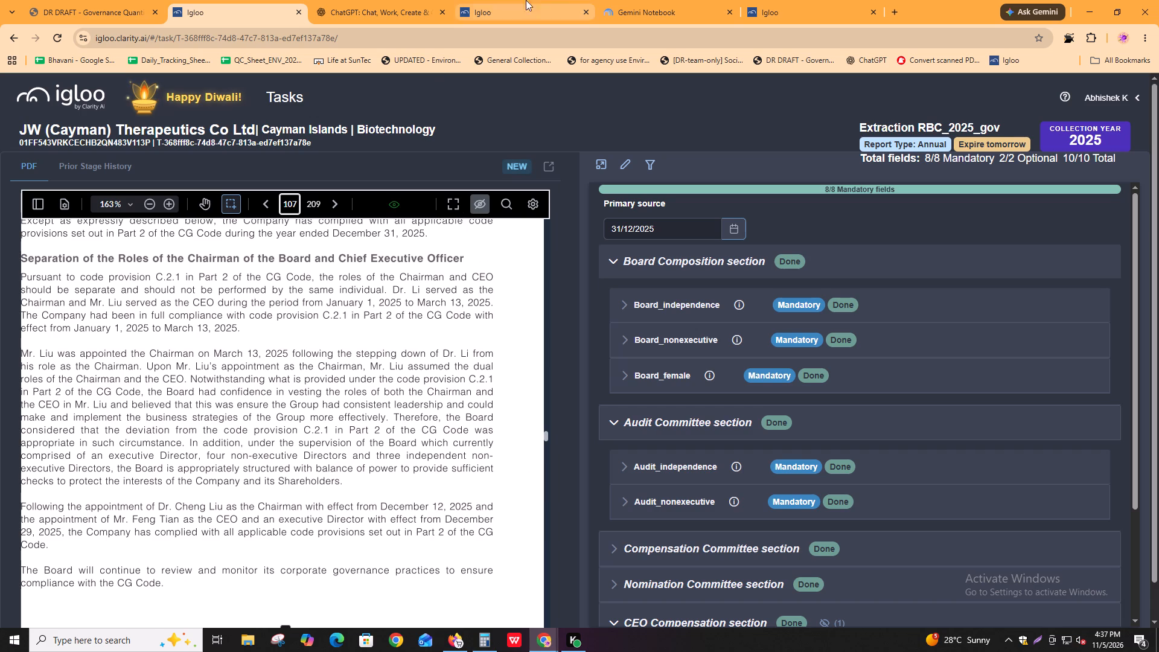
Return to the searched annual report and advance to the "independen" match under Board Composition on page 108.
click(765, 0)
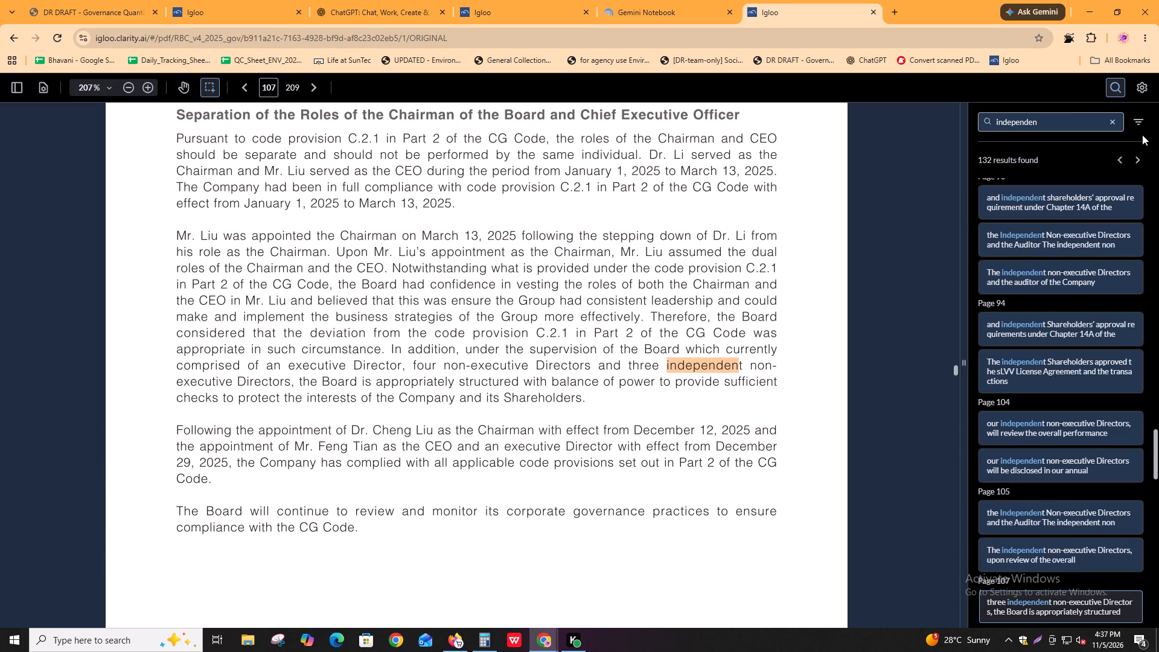
click(1141, 164)
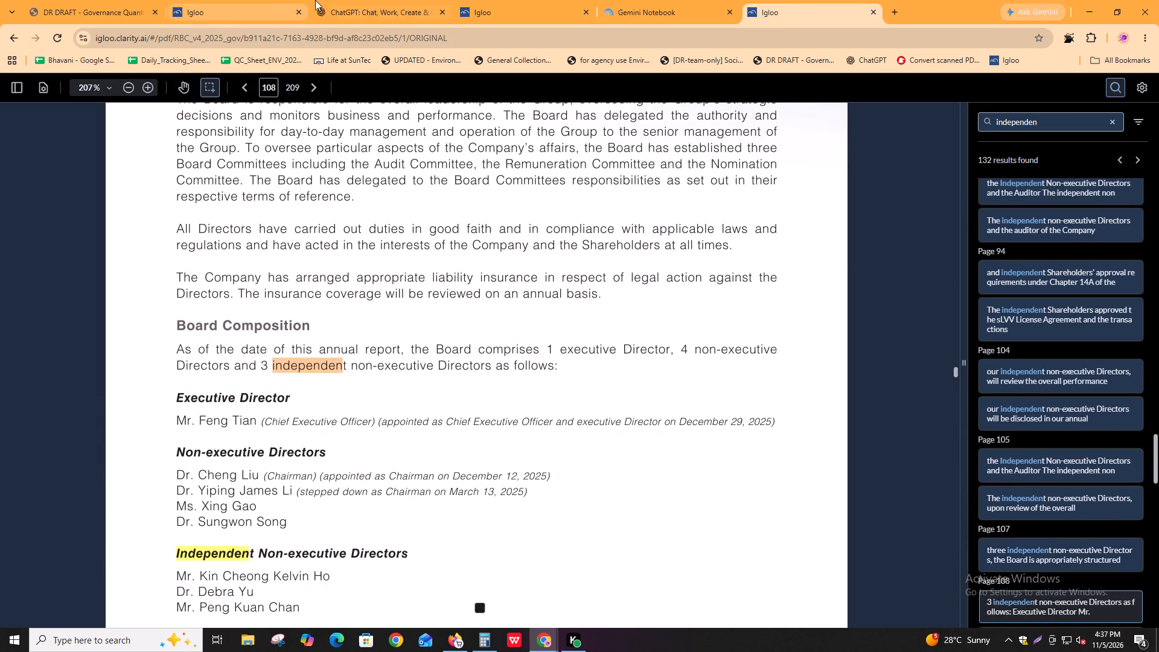
In the extraction task, tag page 108's Board Composition heading and director-count sentence, through "3 independent non-executive Directors", as additional evidence for Board_independence.
click(216, 12)
scroll(224, 243, down, 8)
scroll(272, 351, down, 2)
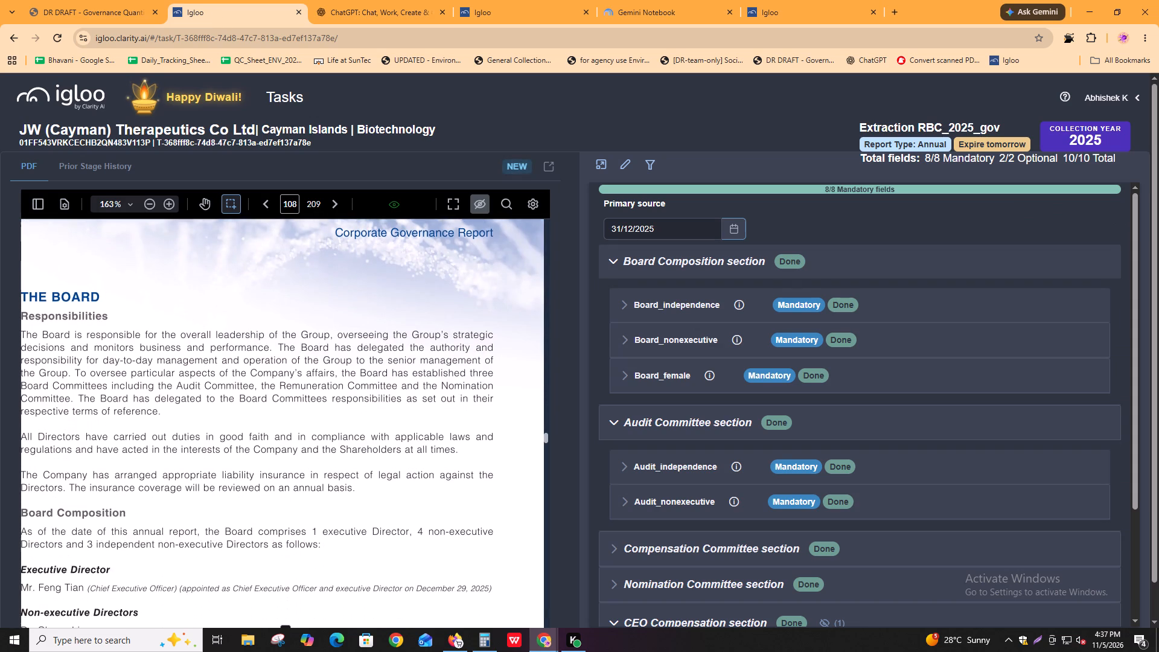
scroll(302, 488, down, 3)
shift+scroll(306, 484, up, 2)
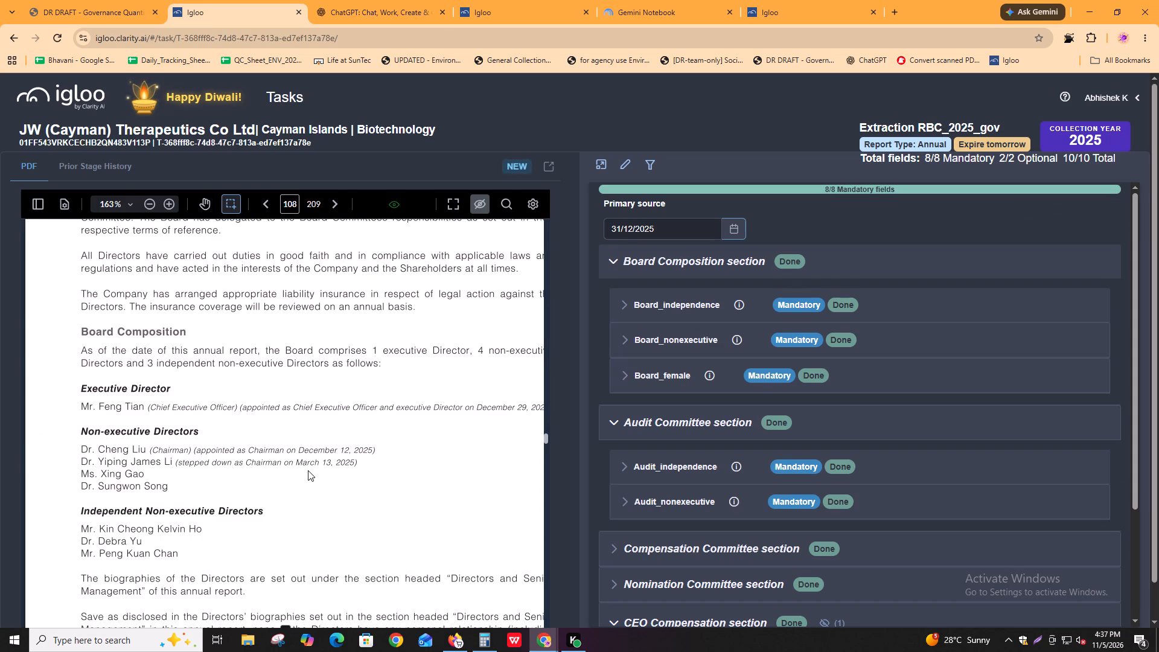
scroll(303, 466, down, 1)
scroll(305, 470, up, 2)
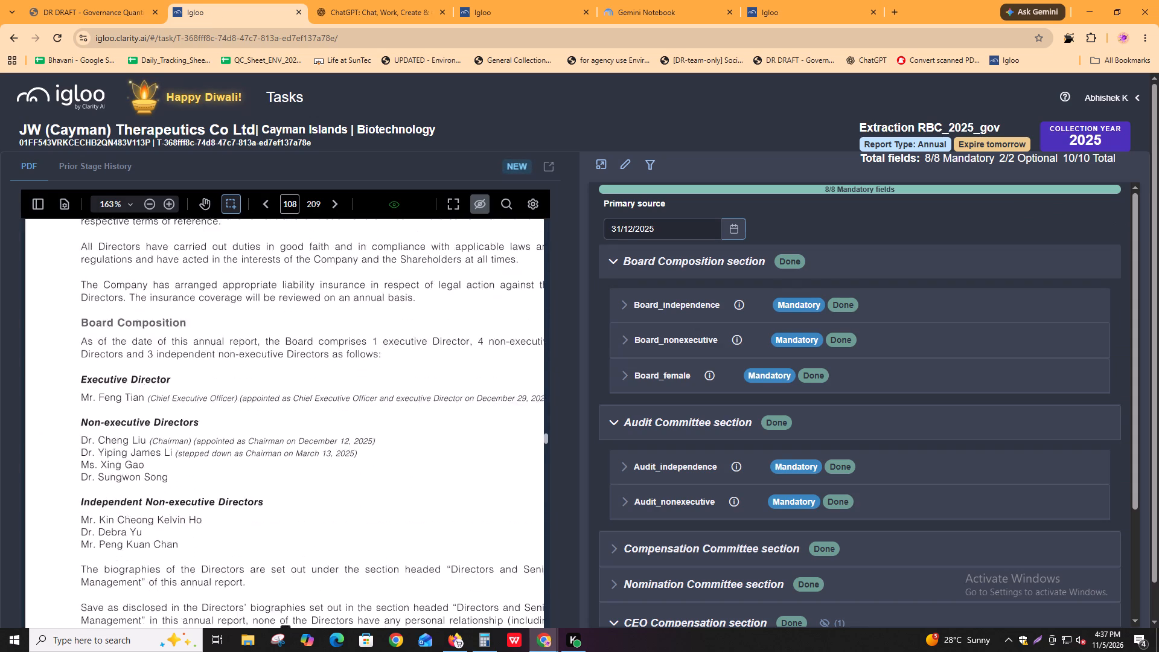
click(766, 297)
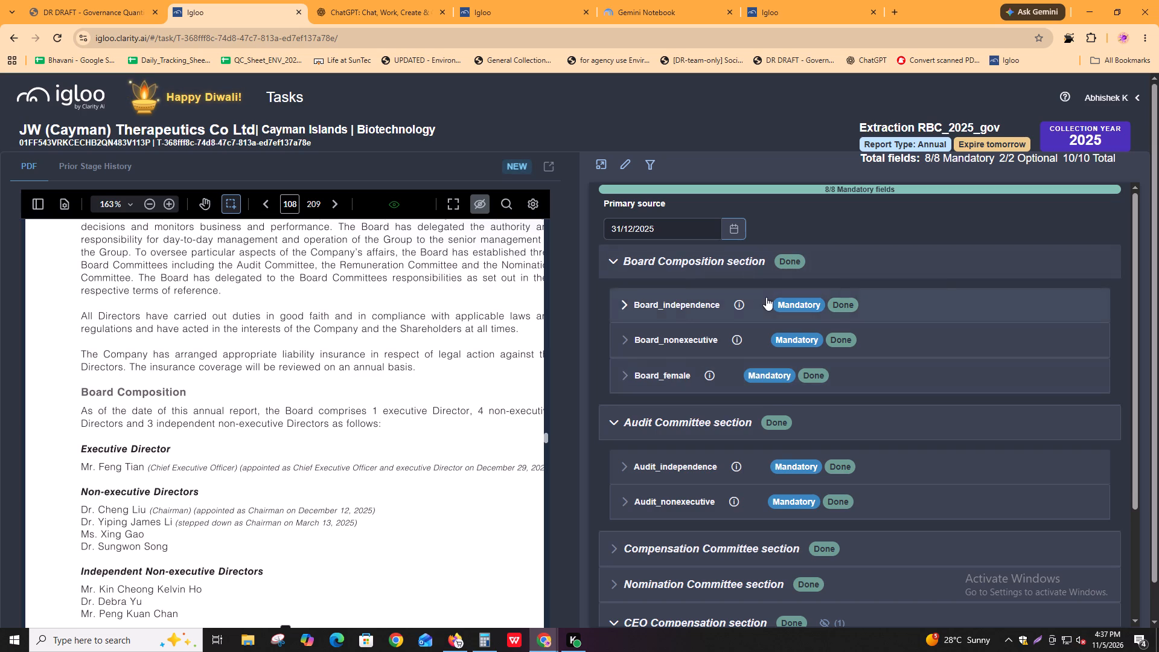
click(849, 378)
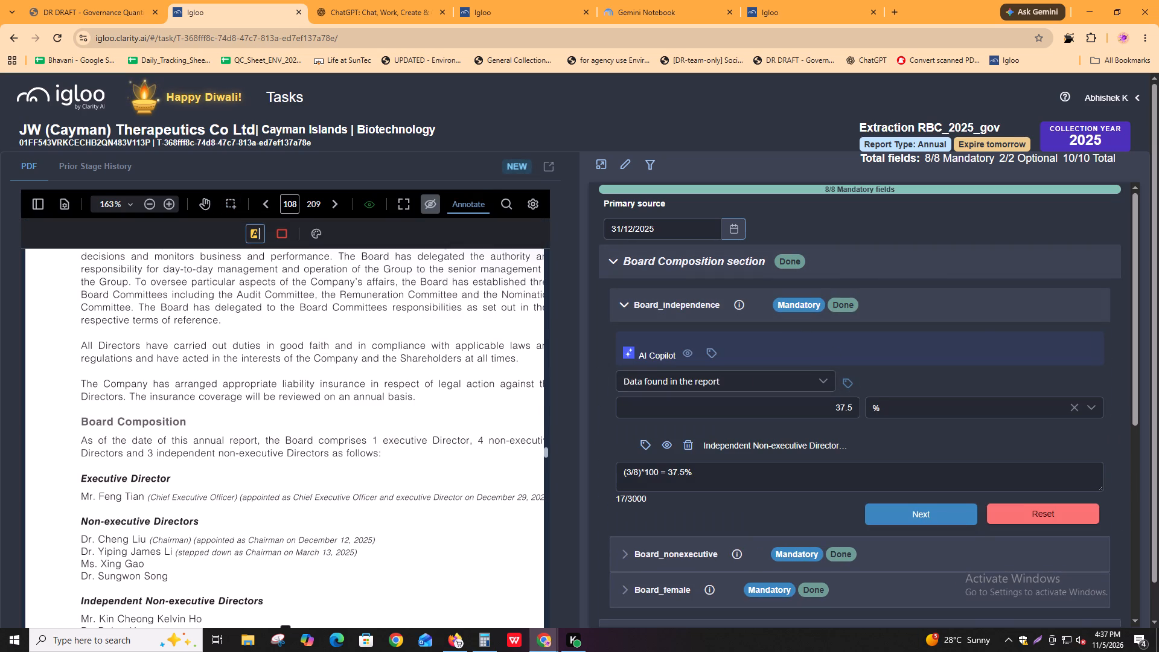
drag(81, 421, 379, 456)
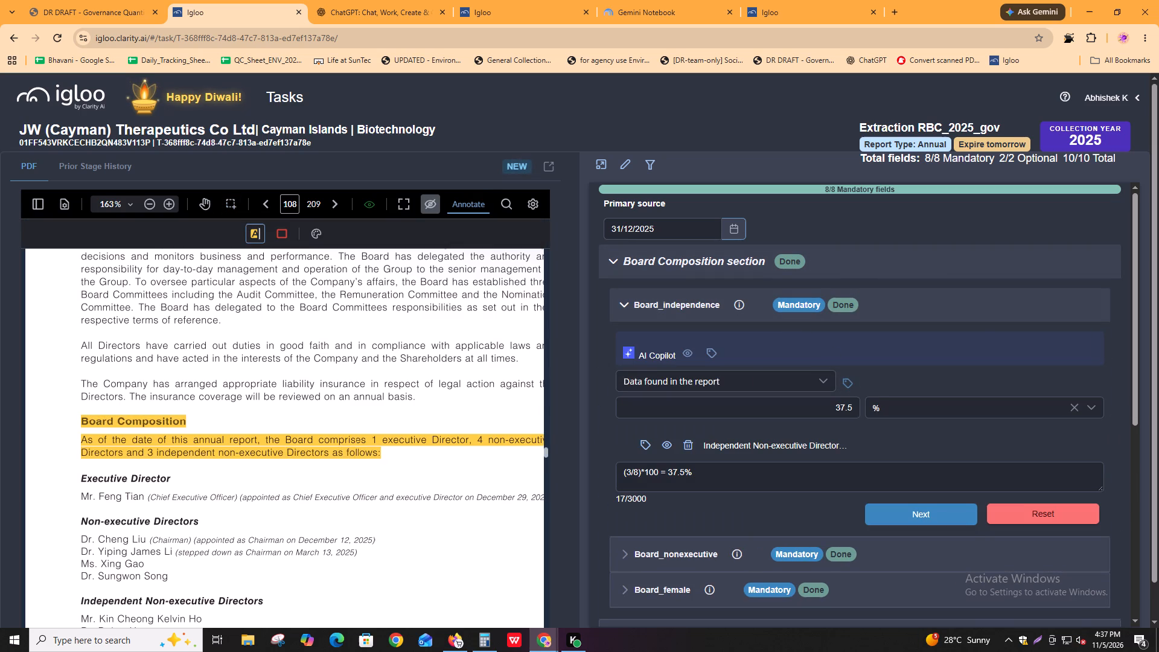
drag(379, 456, 330, 461)
Tag the same Board Composition heading and director-count sentence on page 108 as additional evidence for Board_nonexecutive.
scroll(840, 445, down, 3)
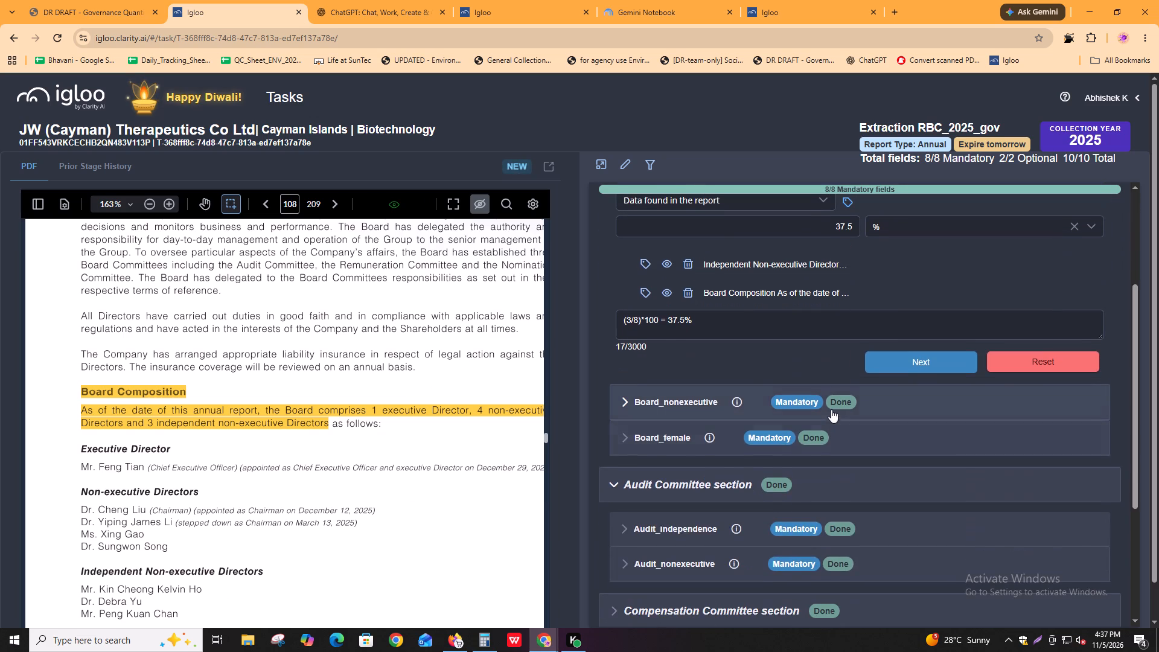
click(826, 399)
click(845, 488)
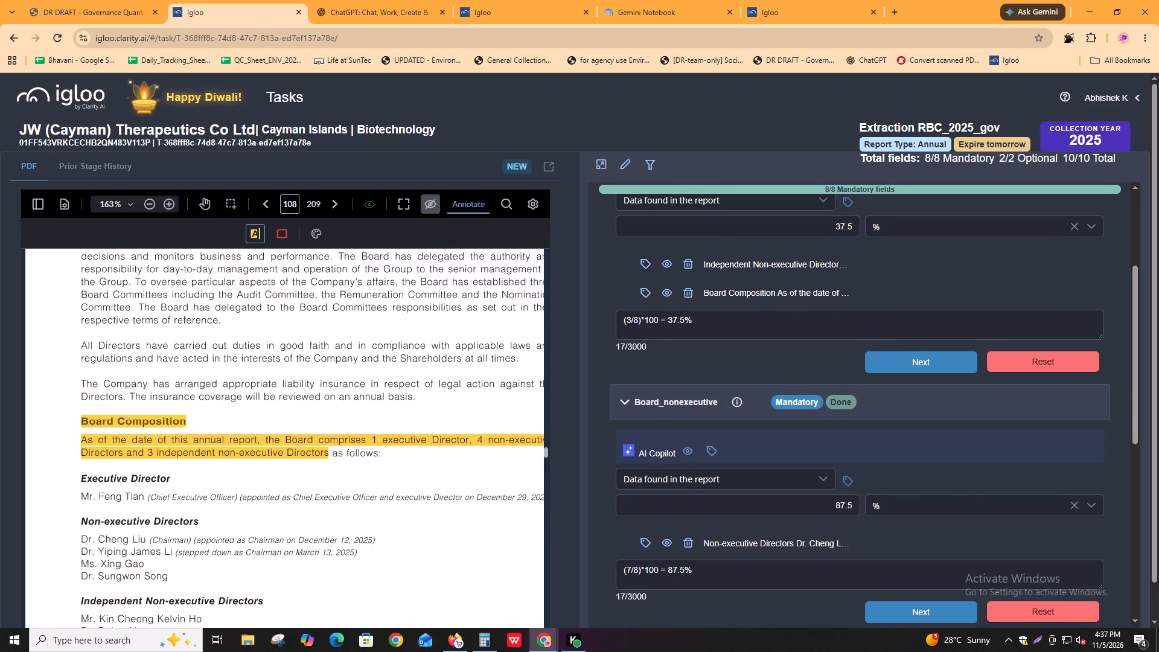
drag(65, 417, 330, 470)
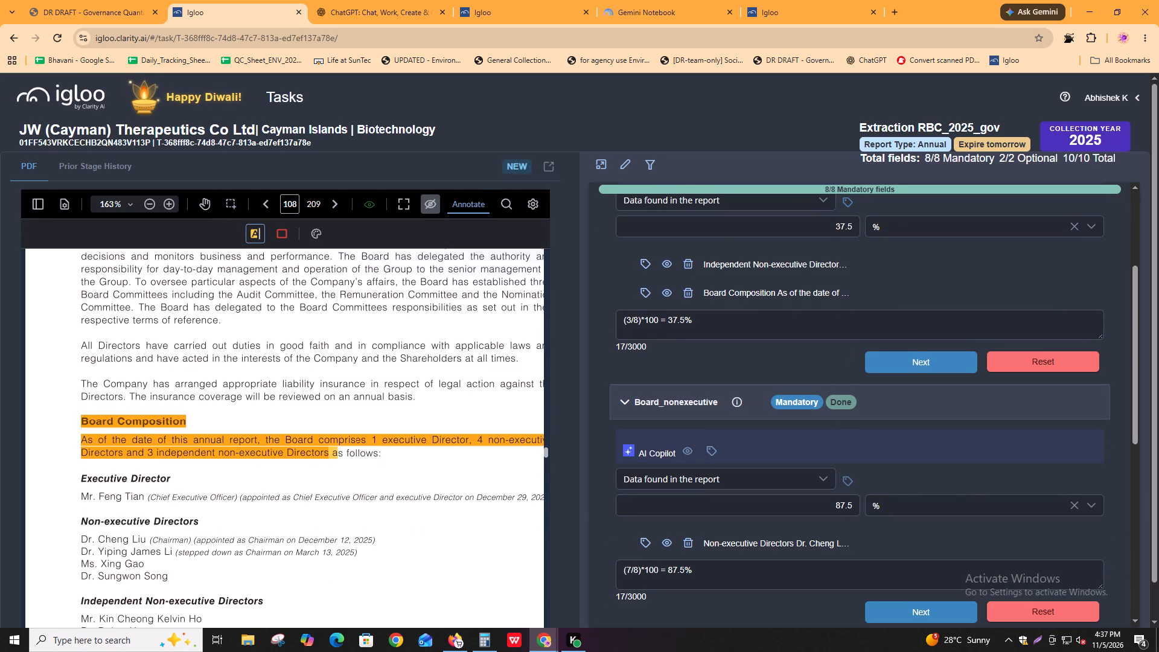
drag(330, 470, 327, 471)
Return to the searched annual report and examine the "independen" matches from page 108 through the independent views mechanisms on page 110.
click(808, 0)
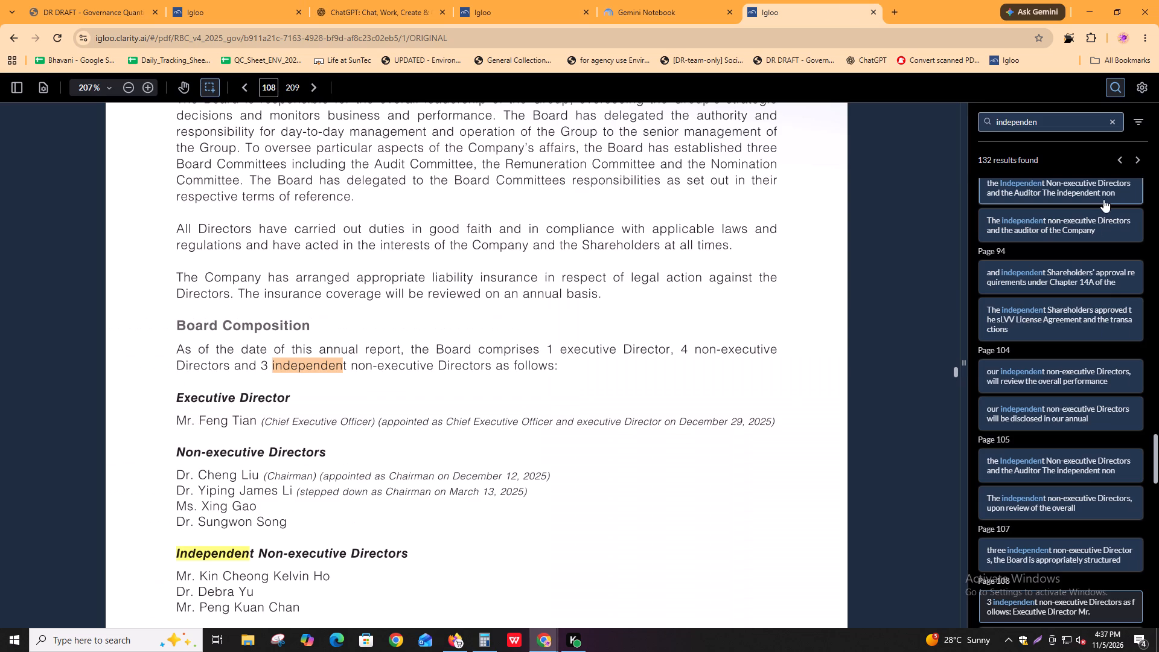
click(1137, 163)
key(Return)
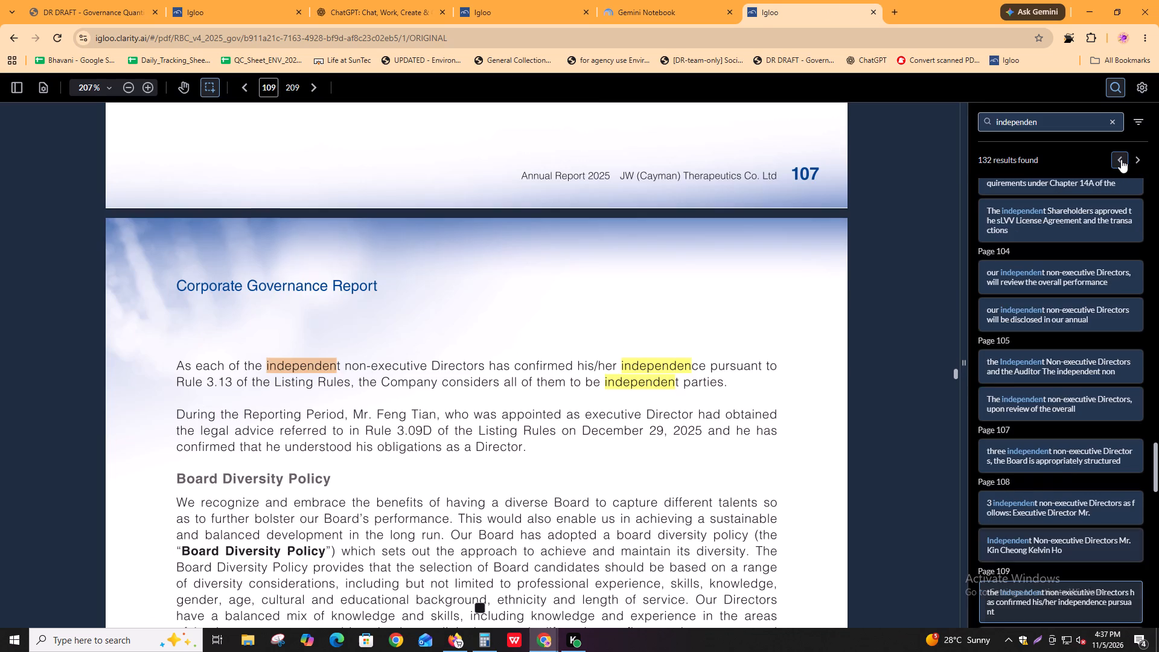
key(Return)
key(Return)
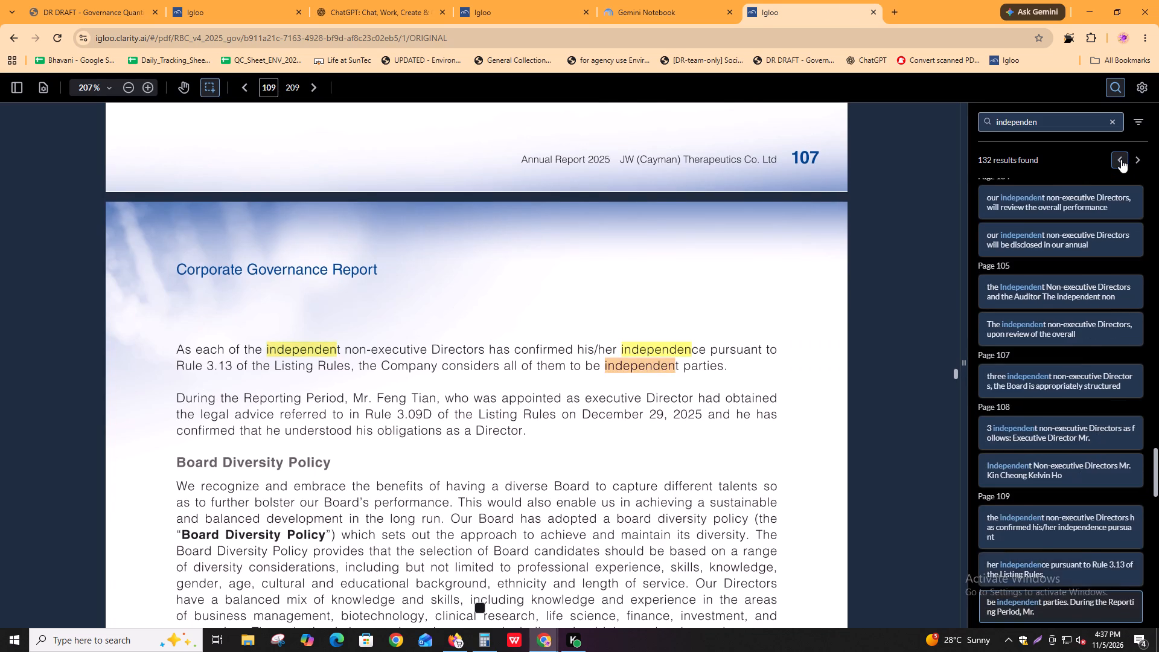
key(Return)
key(Return)
key(Return)
key(Return)
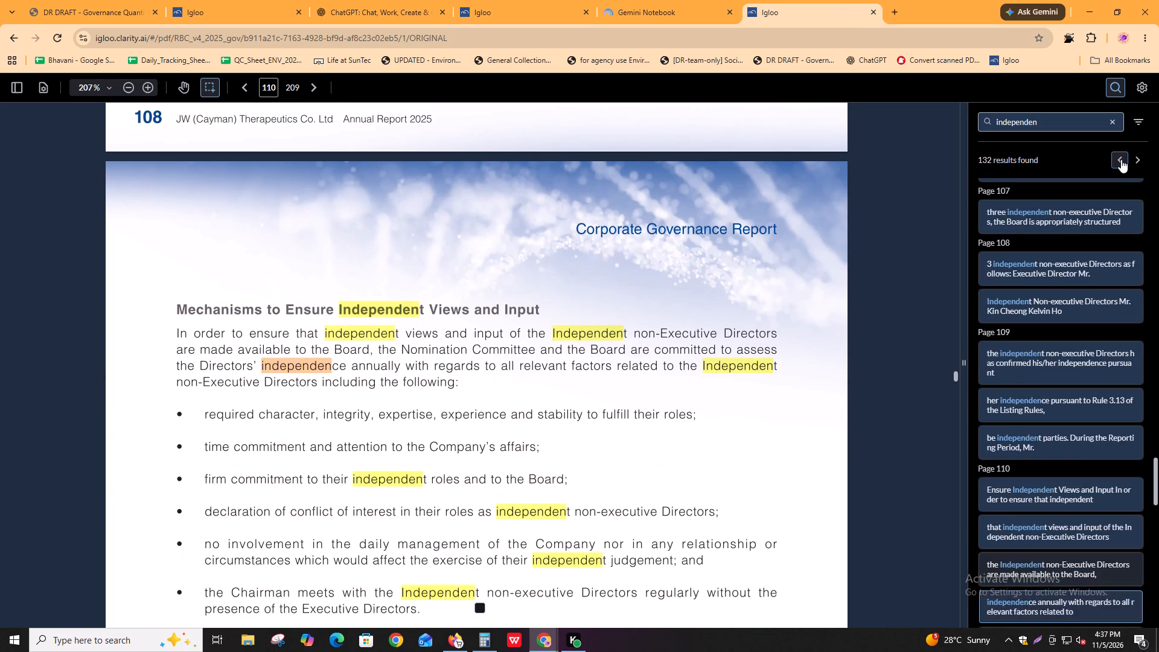
key(Return)
key(Return)
key(Return)
key(Return)
key(Return)
key(Return)
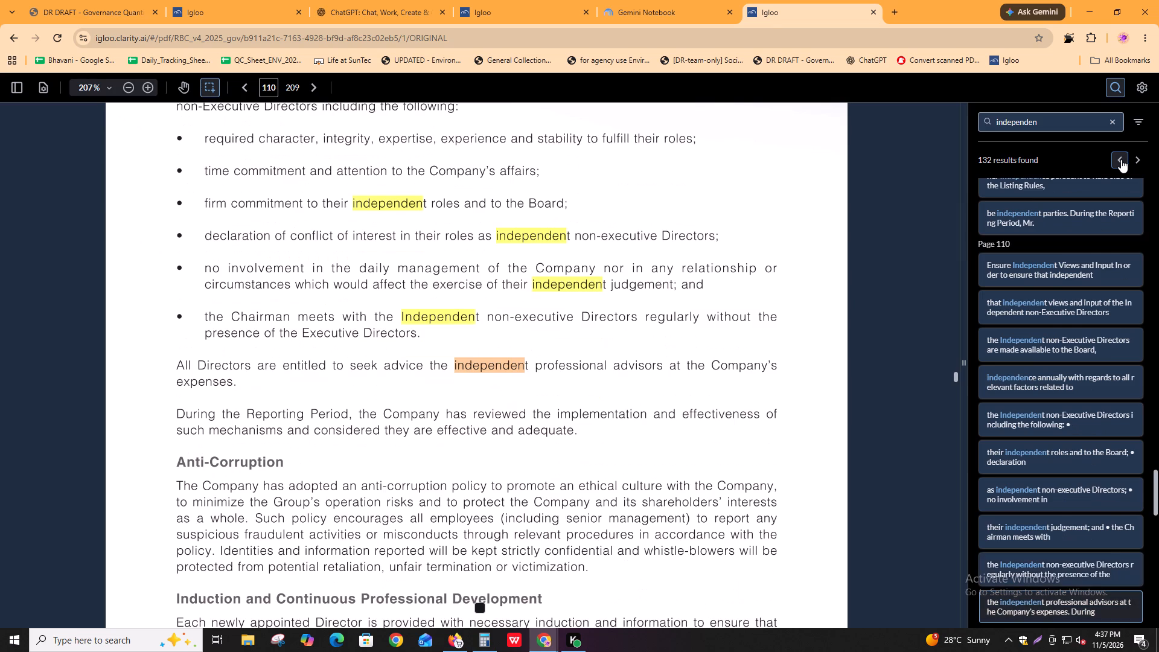
Examine the "independen" matches from the director training table on page 111 through the Audit Committee composition on page 115.
key(Return)
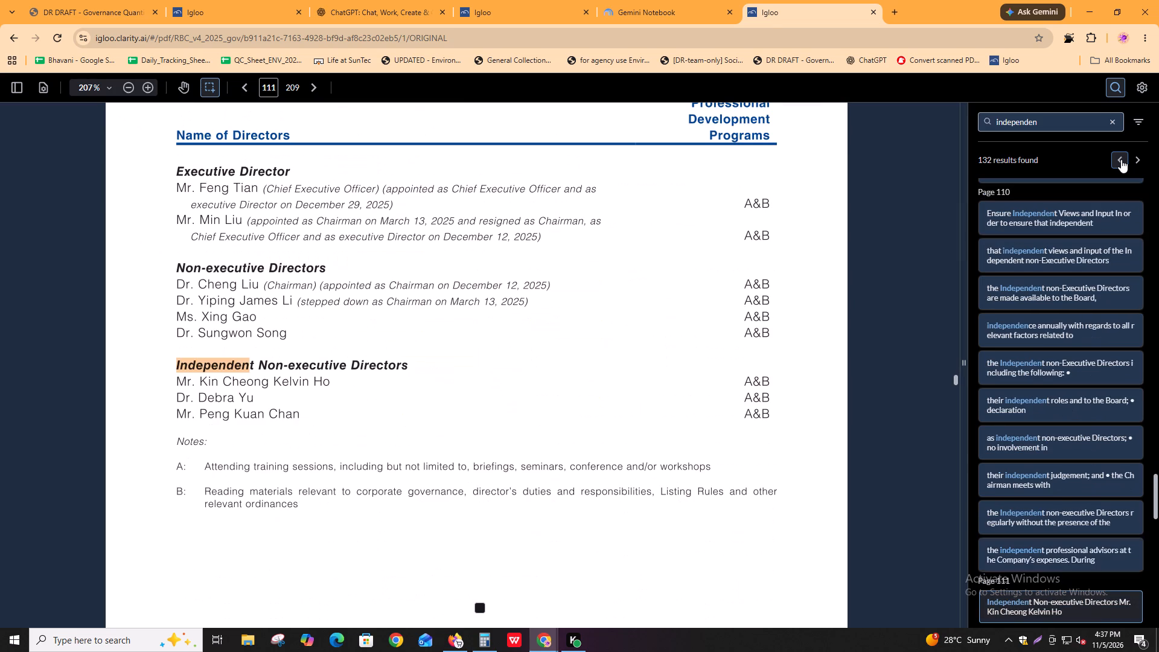
key(Return)
key(Return)
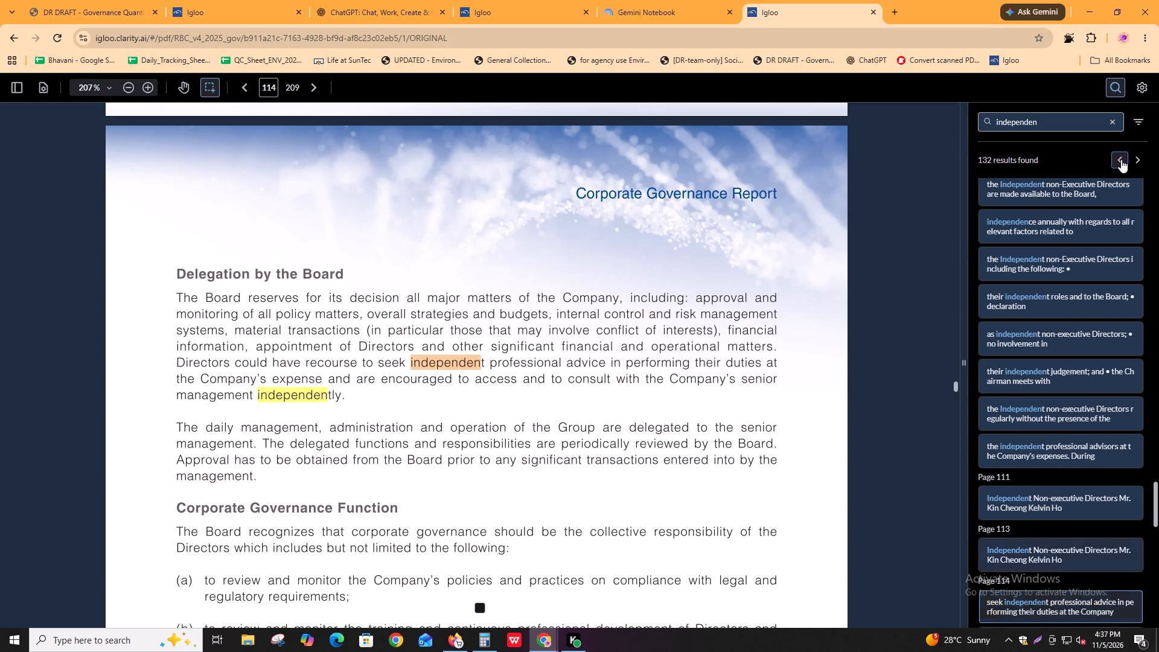
key(Return)
key(Return)
key(Return)
key(shift+Return)
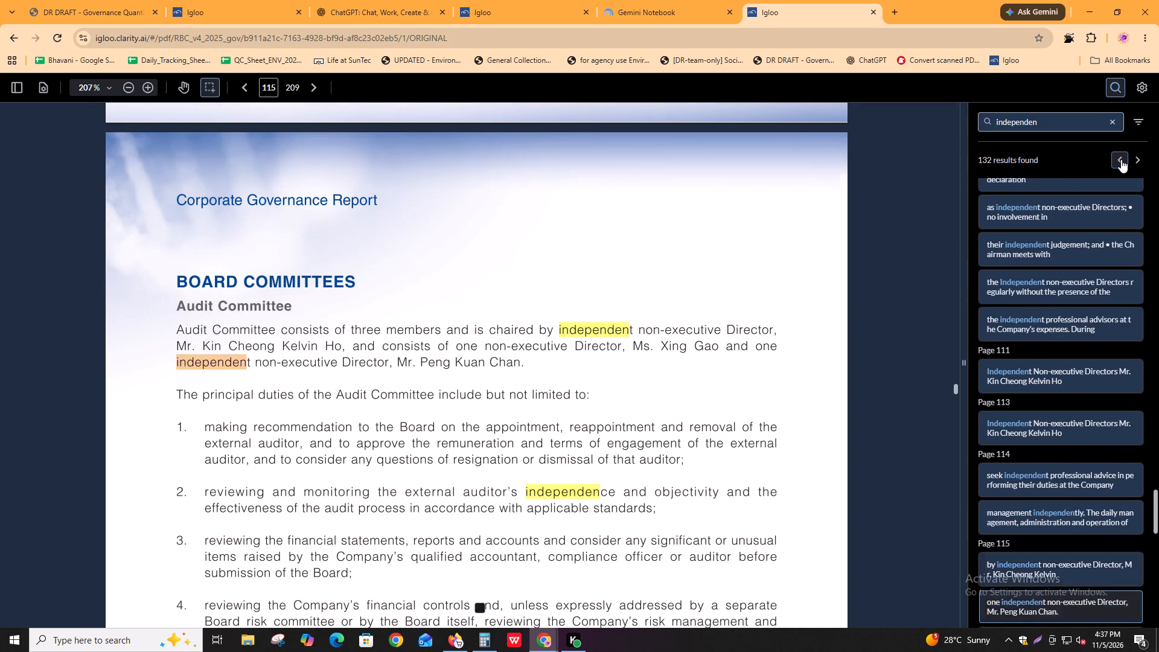
Examine the "independen" matches from the Nomination Committee composition on page 116 through the auditor's report reference on page 121.
key(Return)
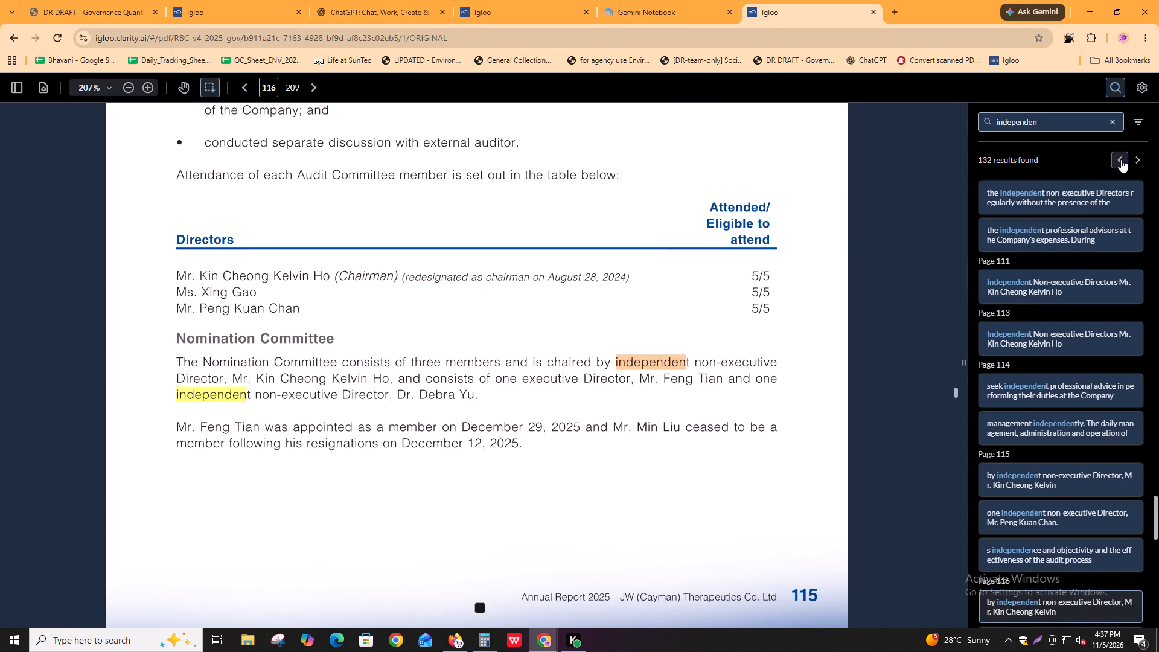
key(Return)
key(Return)
key(Return)
key(Return)
key(Return)
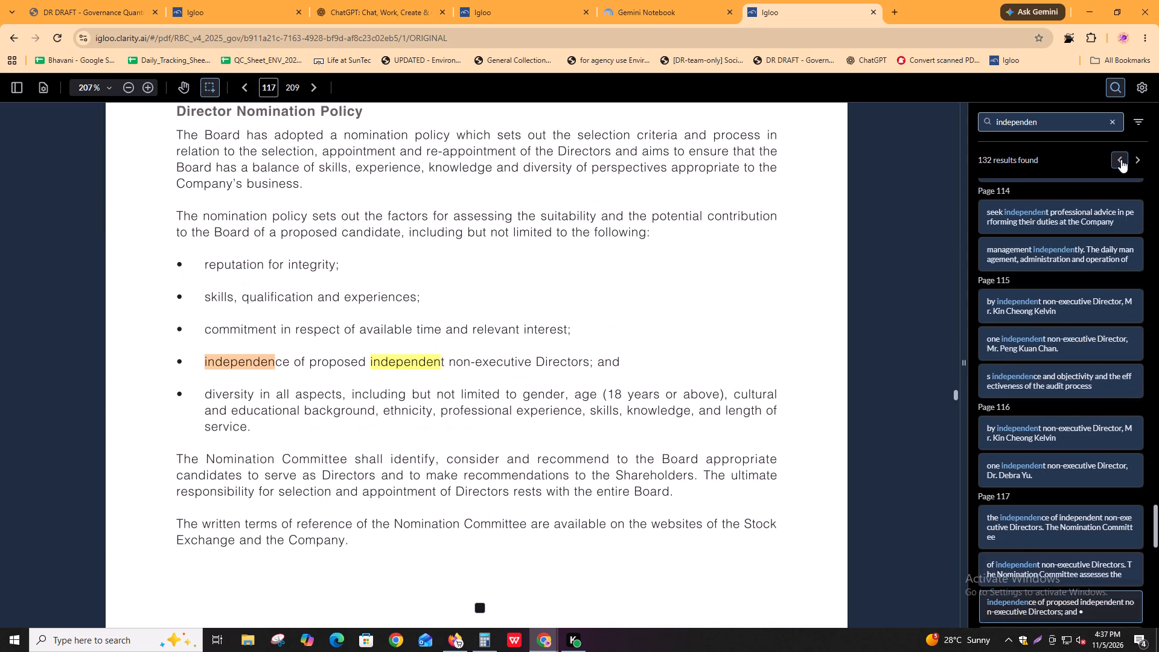
key(Return)
key(Return)
key(Return)
key(Return)
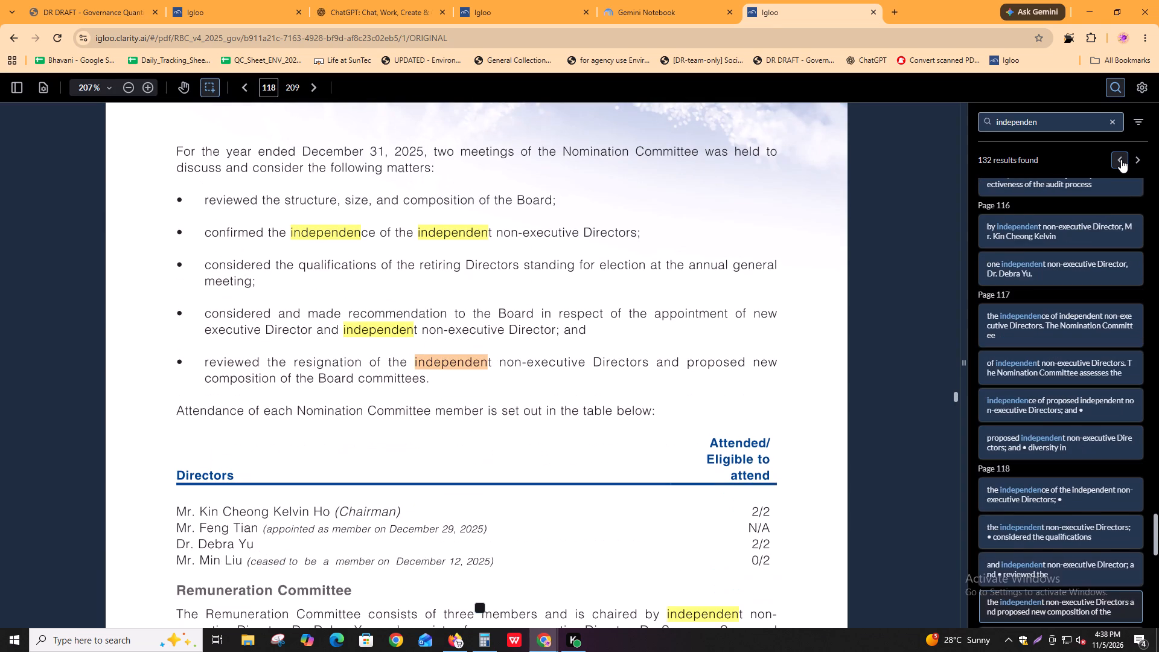
key(Return)
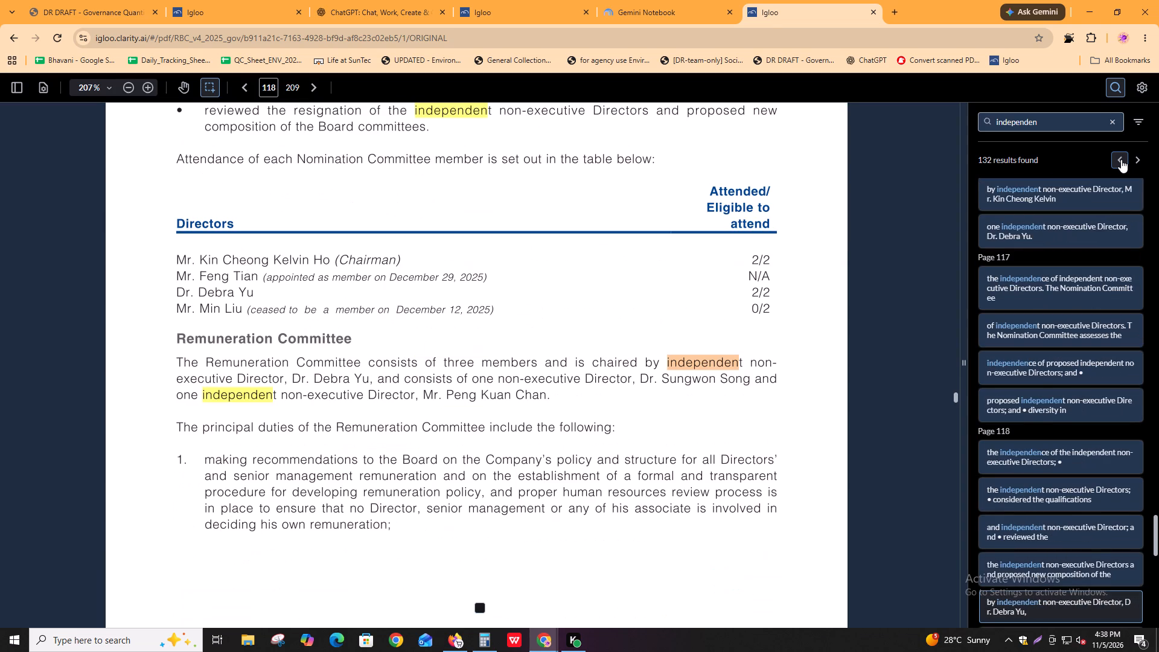
key(Return)
key(Return)
key(Return)
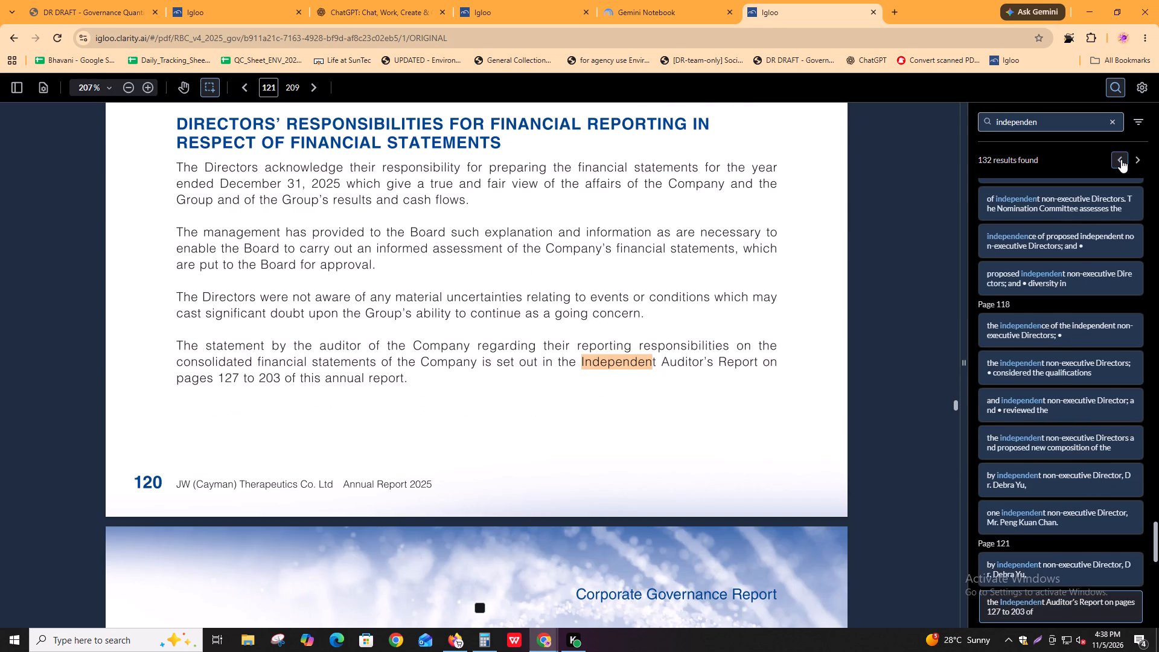
Examine the "independen" matches from the risk and internal audit text on page 123 through the Independent Auditor's Report on page 132.
key(Return)
key(Return)
key(Return)
key(Return)
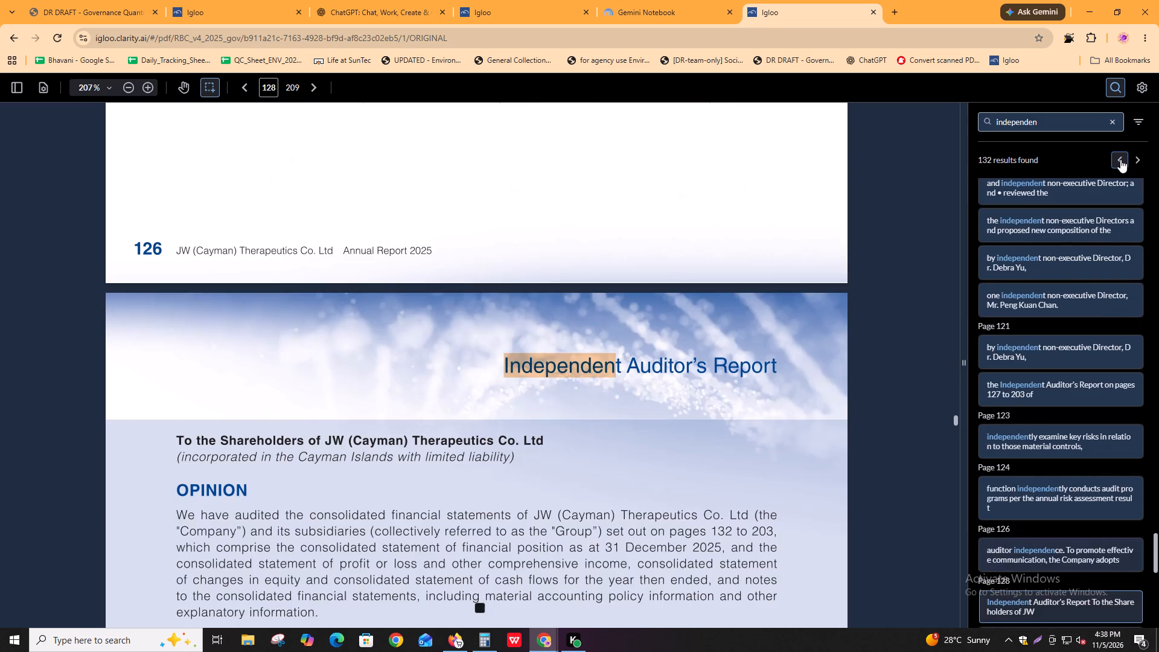
key(Return)
key(Return)
key(Return)
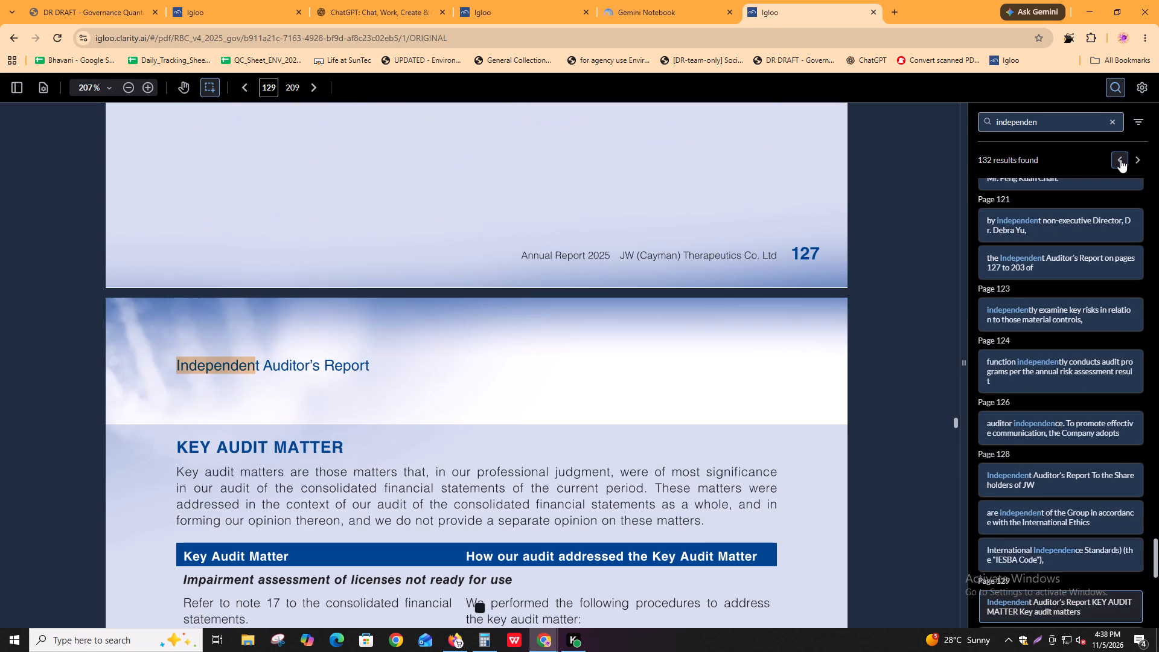
key(Return)
key(Return)
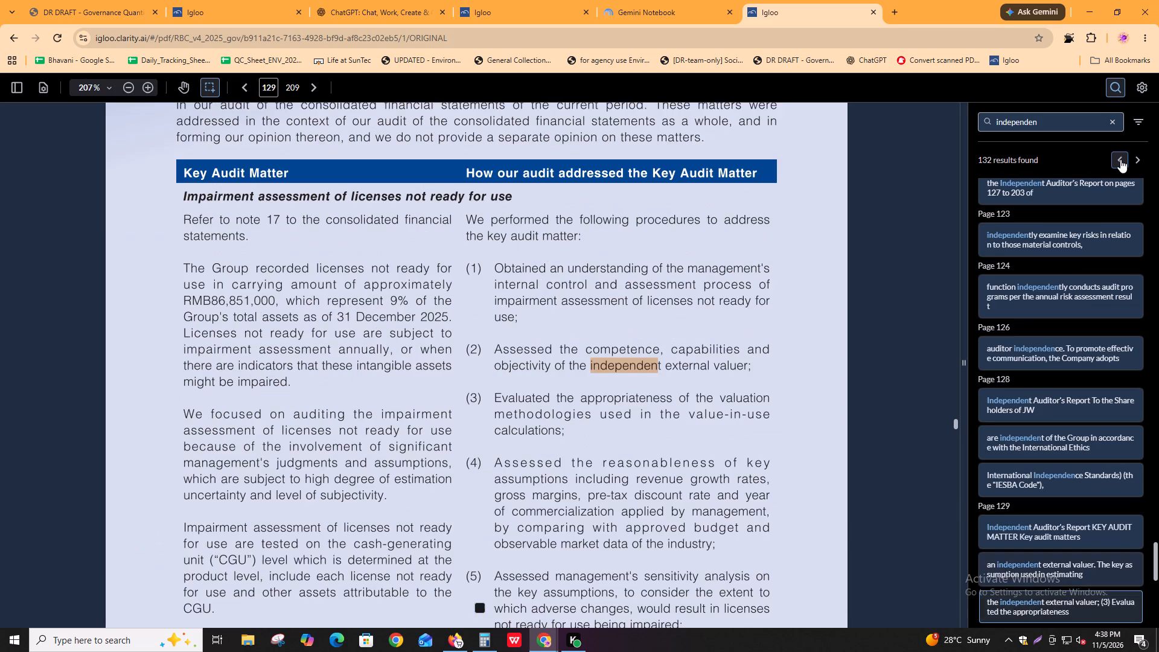
key(Return)
key(Return)
key(Return)
key(Return)
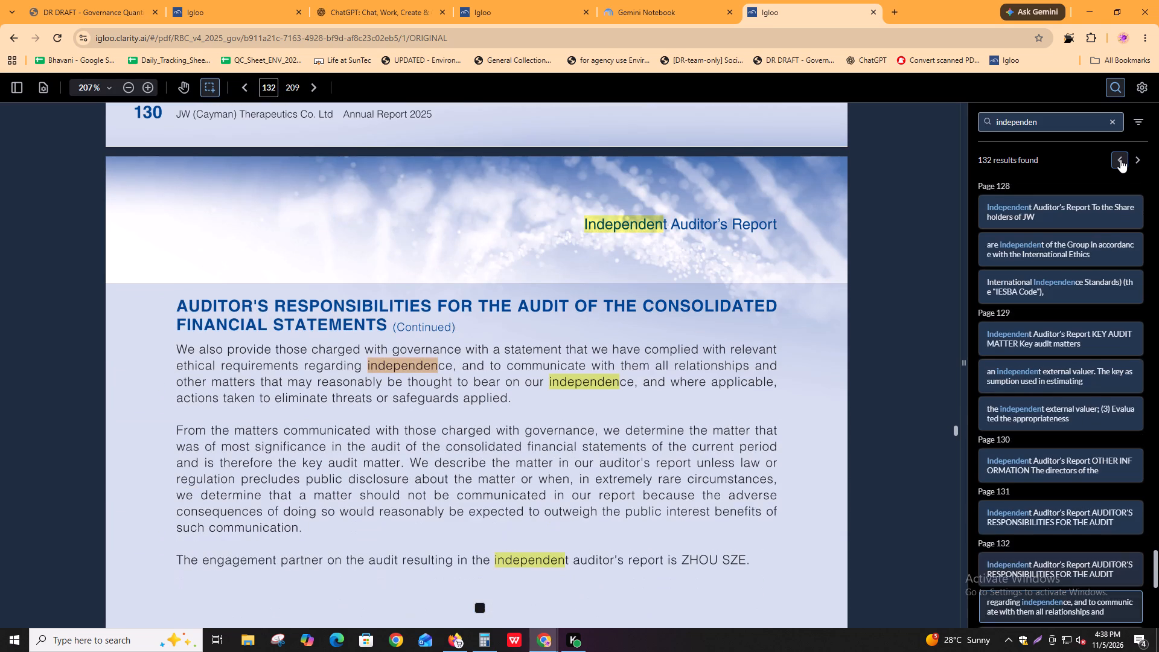
key(Return)
key(Return)
Examine the remaining "independen" matches from the directors' emoluments table on page 166 onward, until the search wraps to the Contents page.
key(Return)
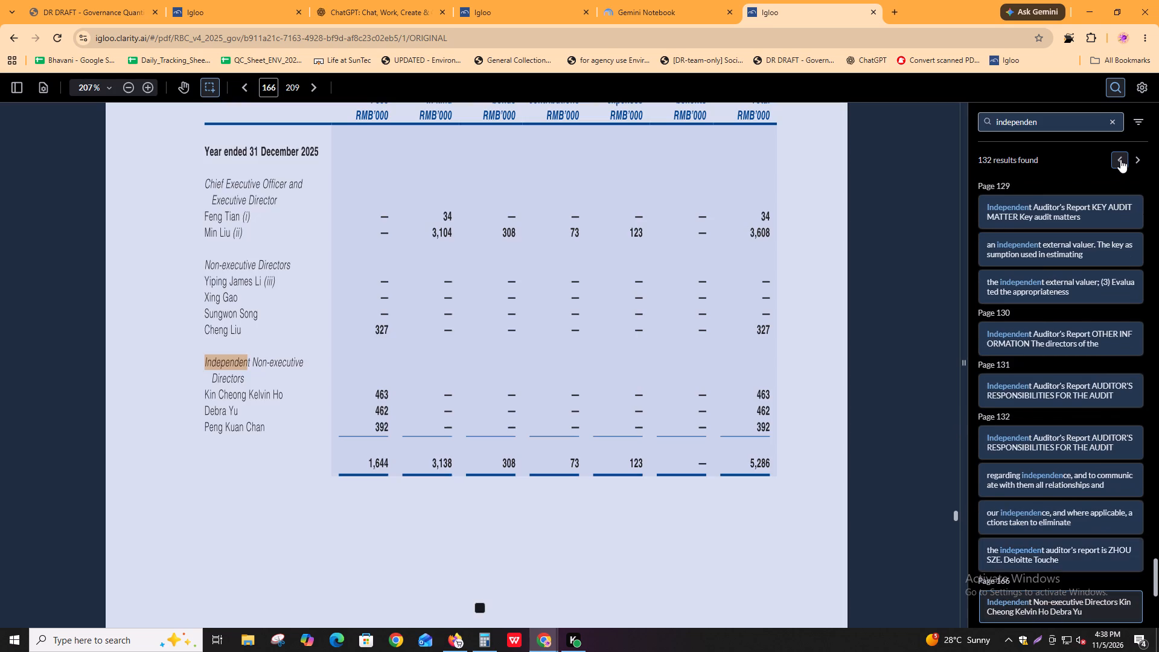
key(Return)
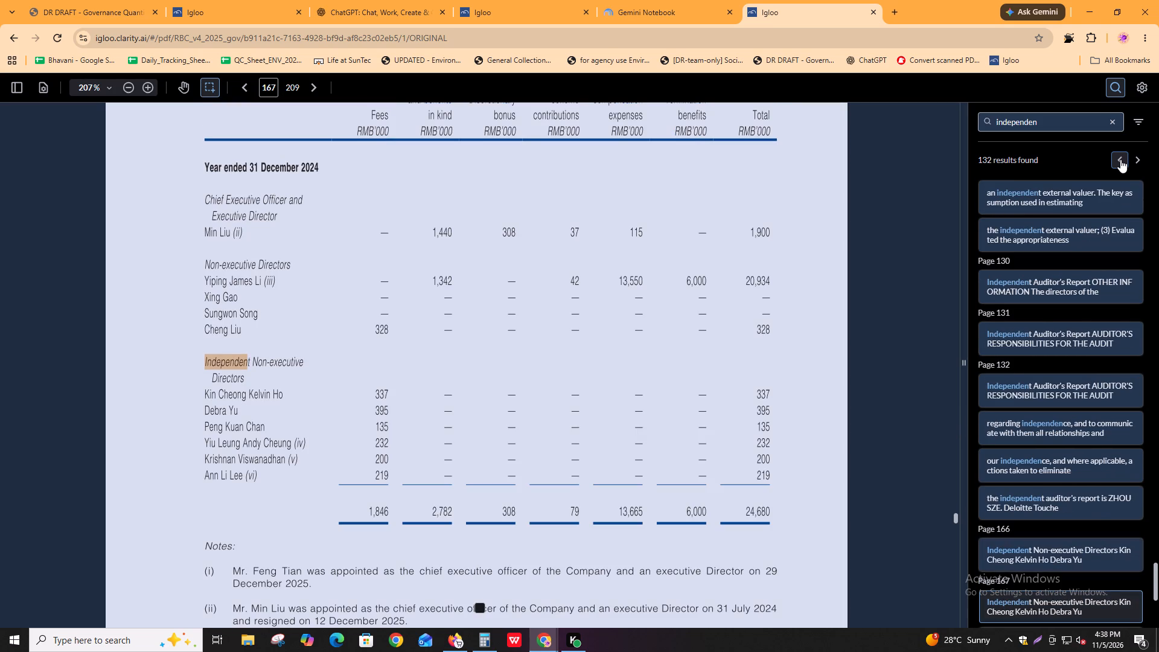
key(Return)
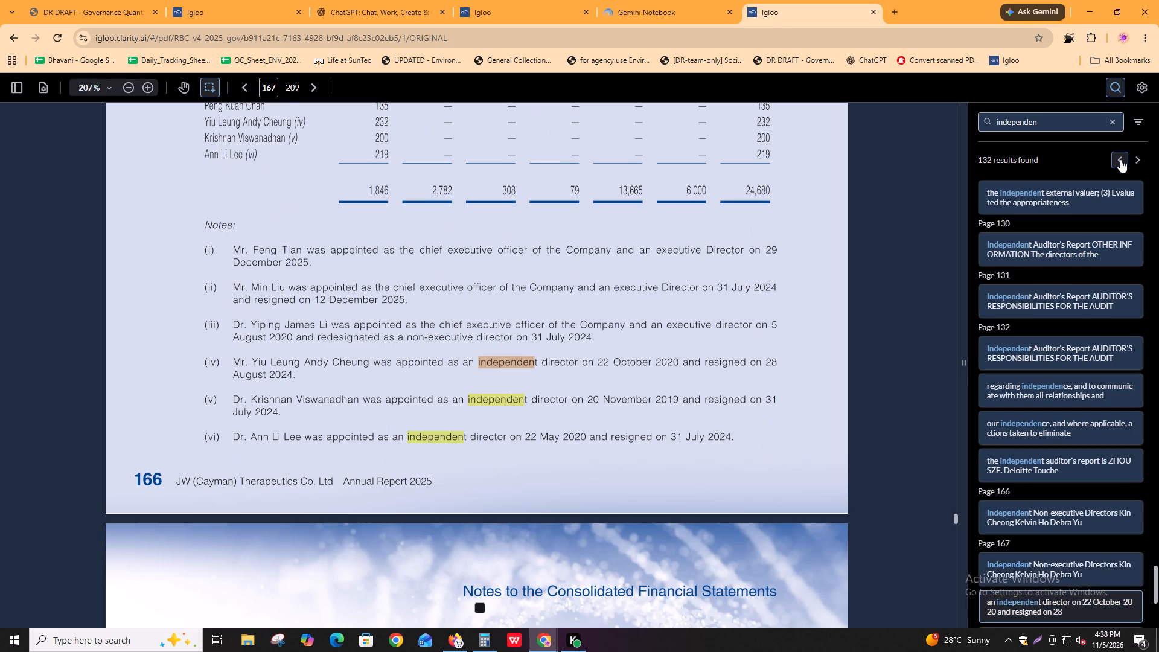
key(Return)
key(Return)
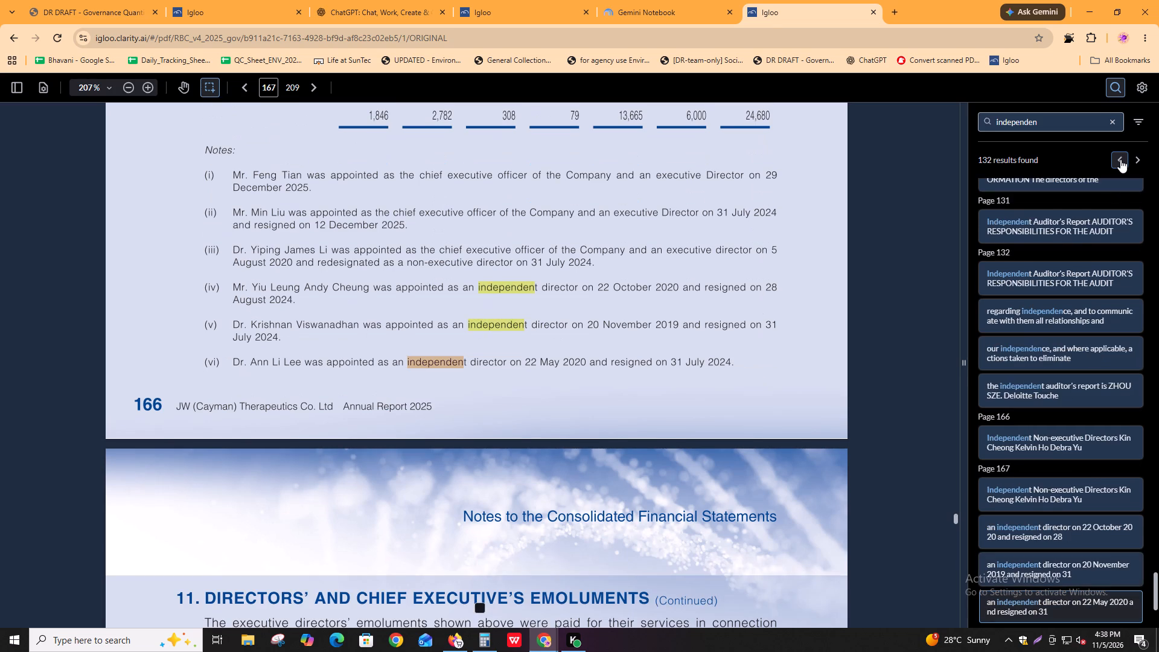
key(Return)
key(Return)
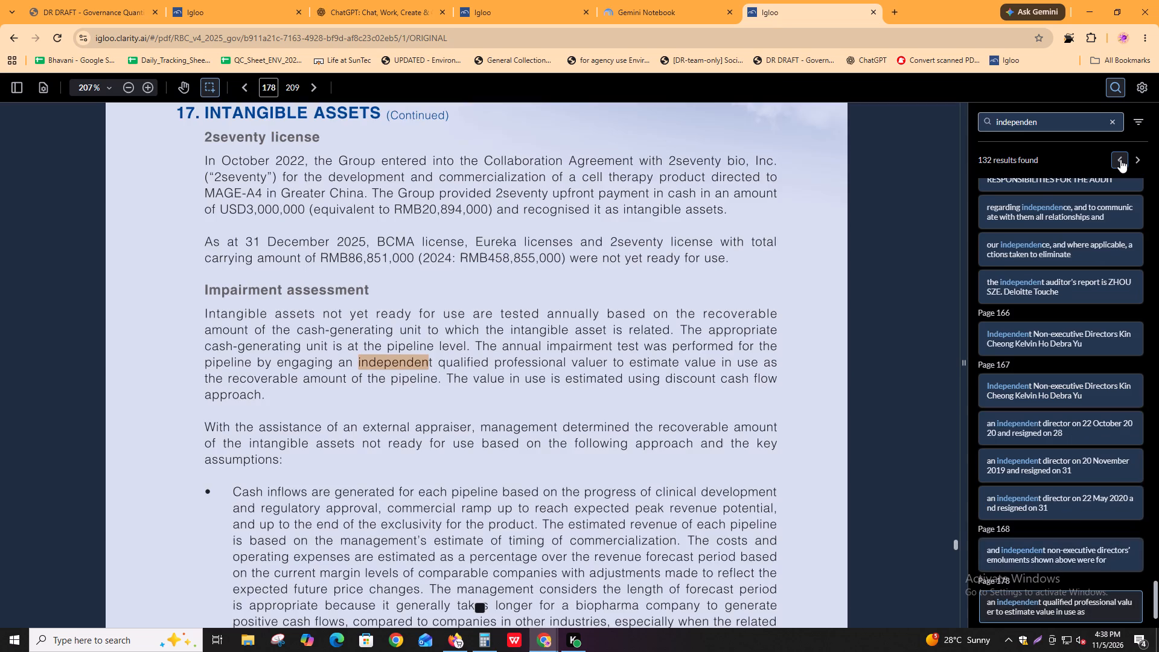
key(Return)
key(Return)
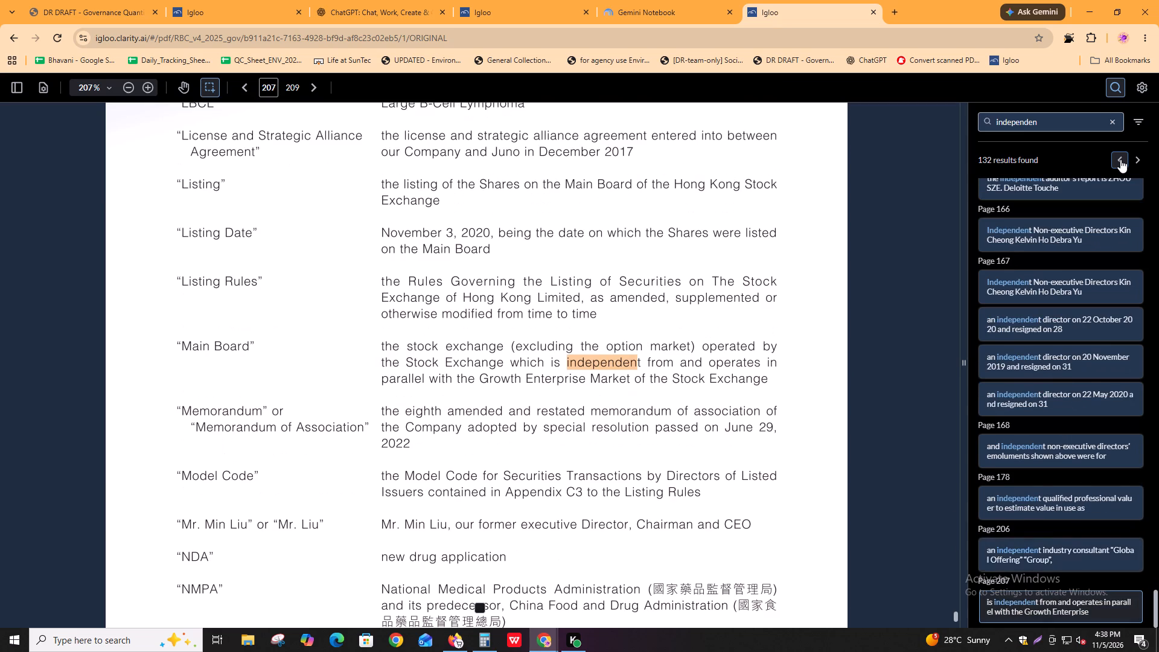
key(Return)
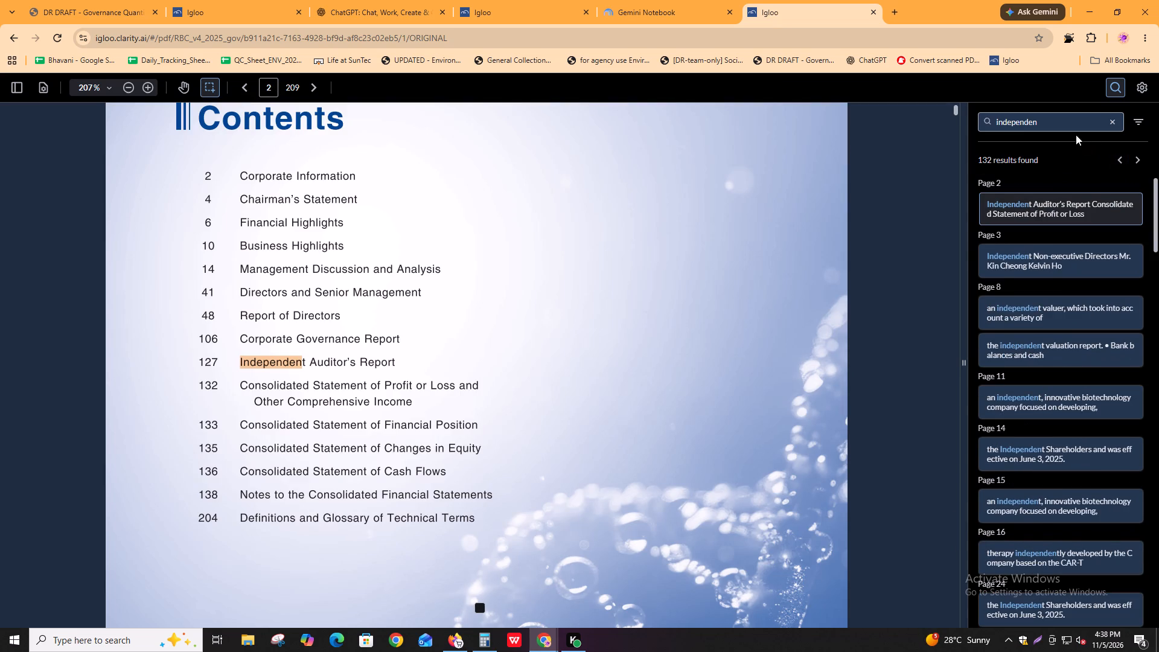
Search the annual report for "female" and check the first two matches in the Board Diversity Policy on page 109.
click(1052, 128)
key(ctrl+a)
text(female)
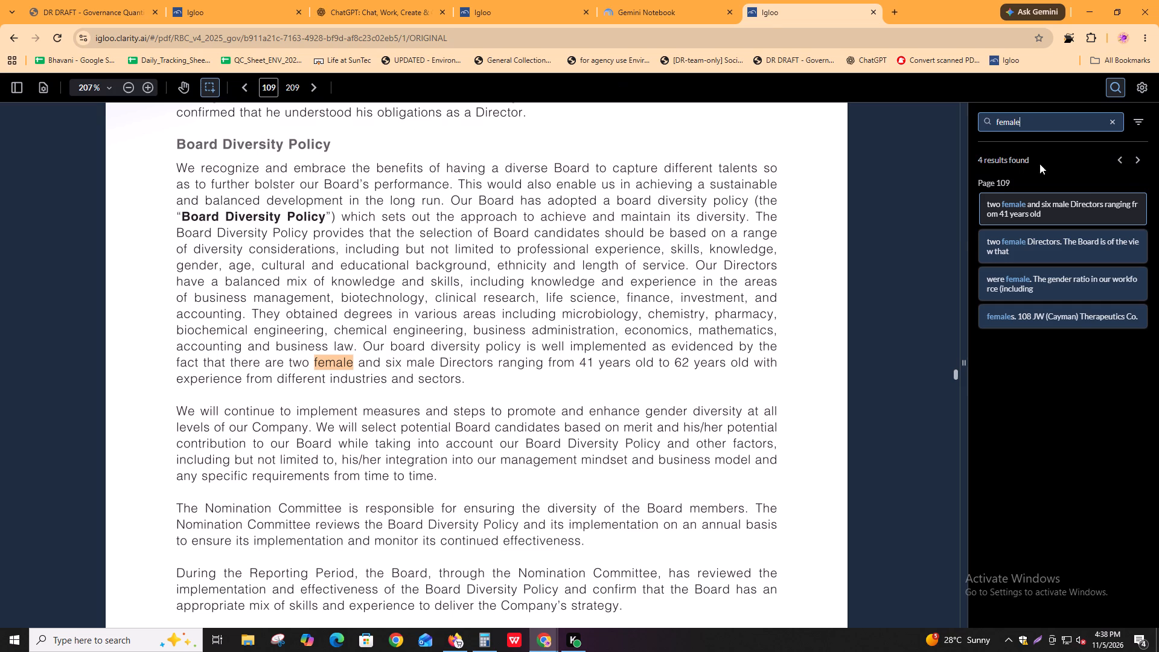
click(1135, 161)
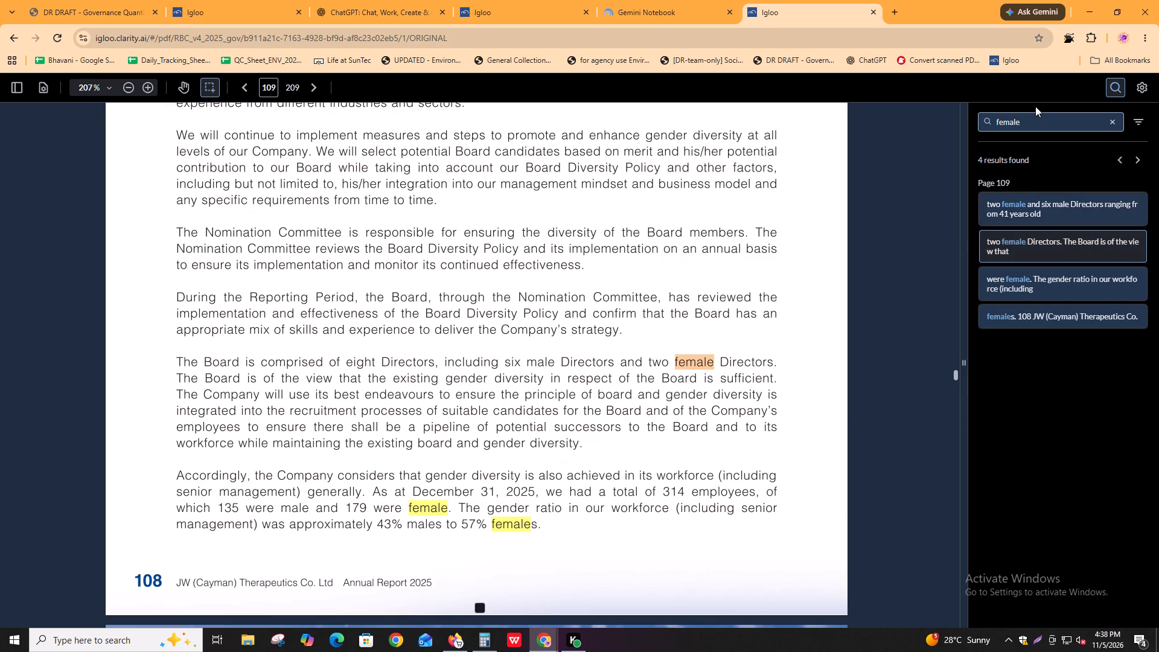
In the extraction task, open Board_female and bring up the Board Diversity Policy's male and female director passage on page 109.
click(238, 19)
scroll(313, 334, down, 4)
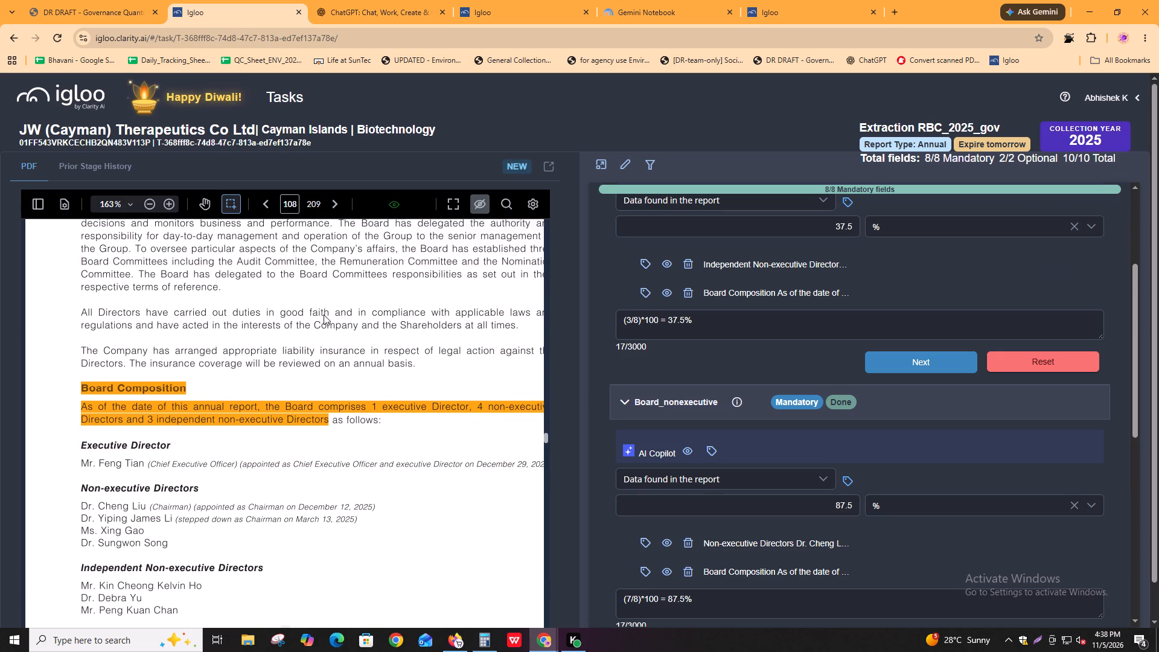
scroll(324, 315, down, 10)
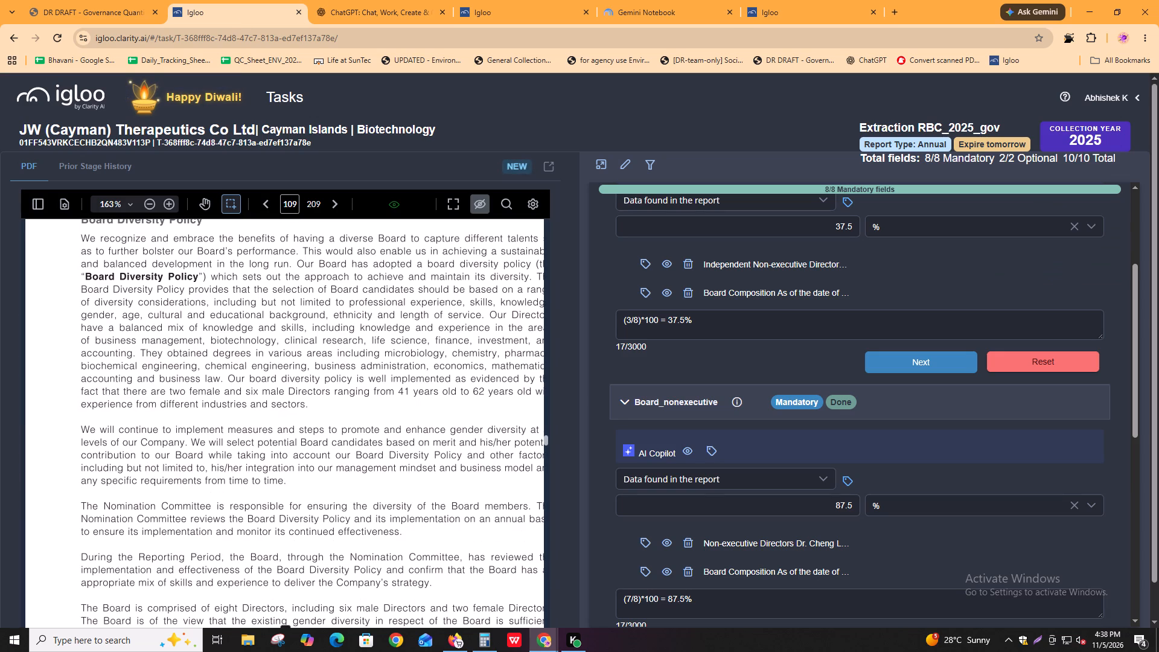
scroll(845, 493, down, 3)
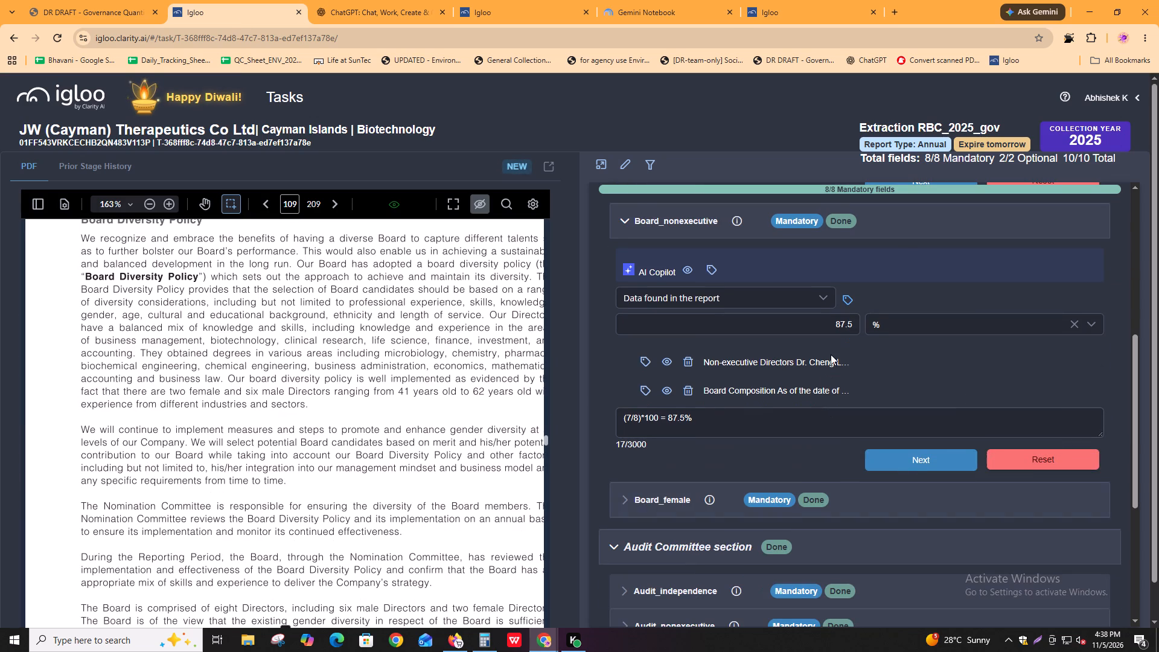
scroll(831, 356, down, 1)
click(759, 451)
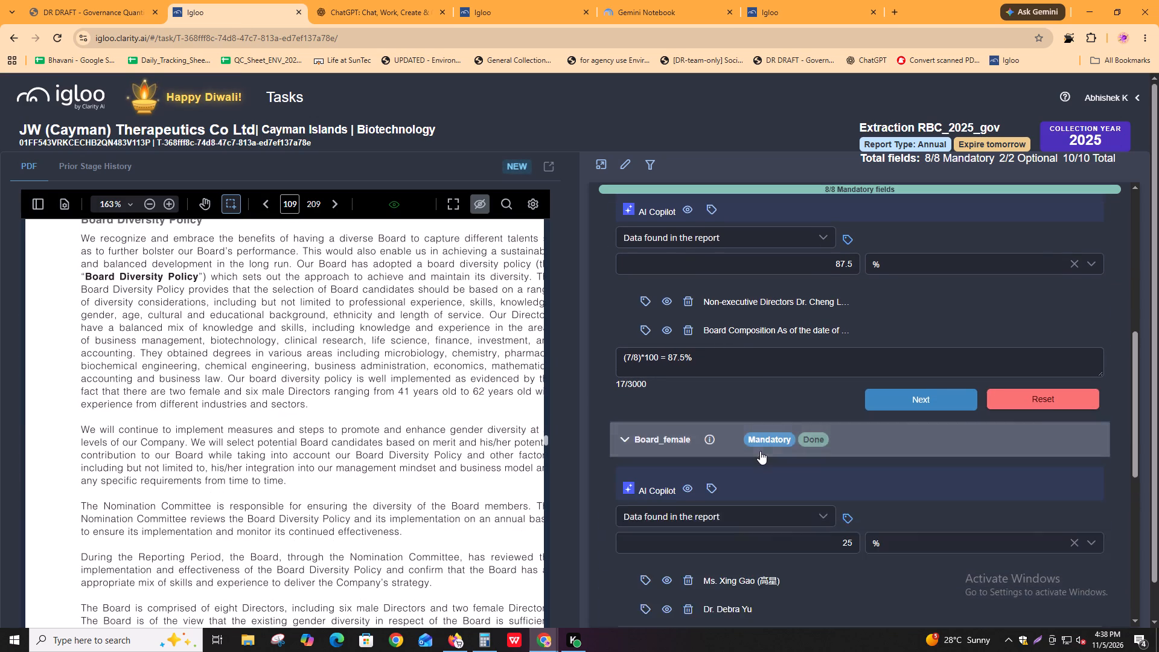
scroll(760, 451, down, 4)
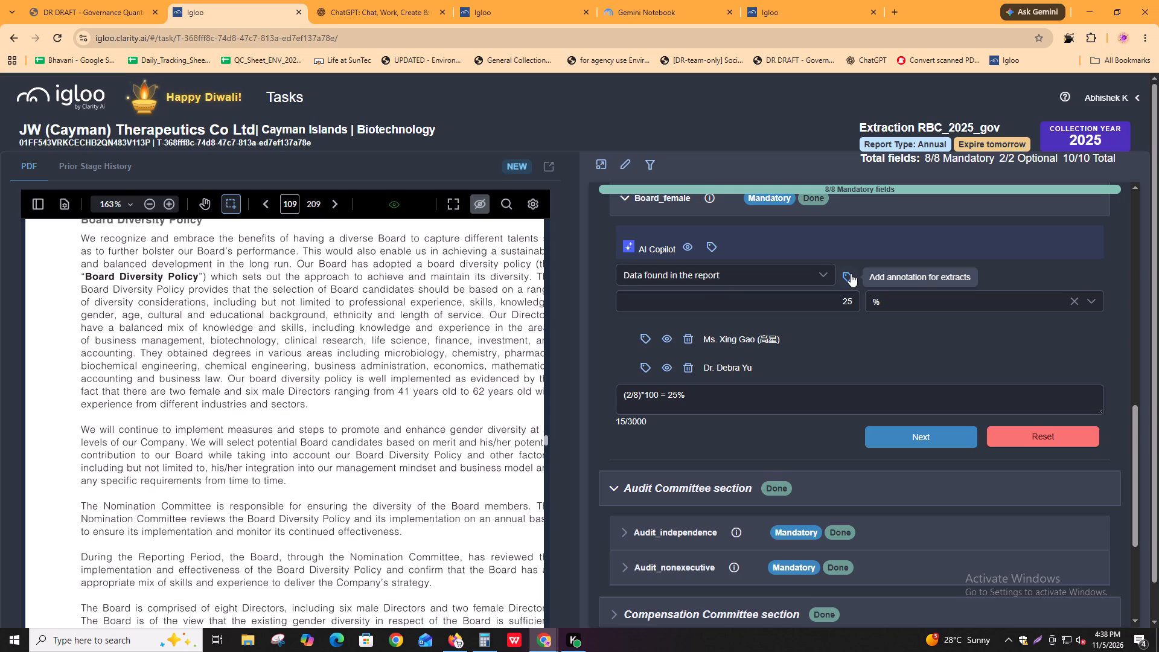
scroll(243, 394, up, 1)
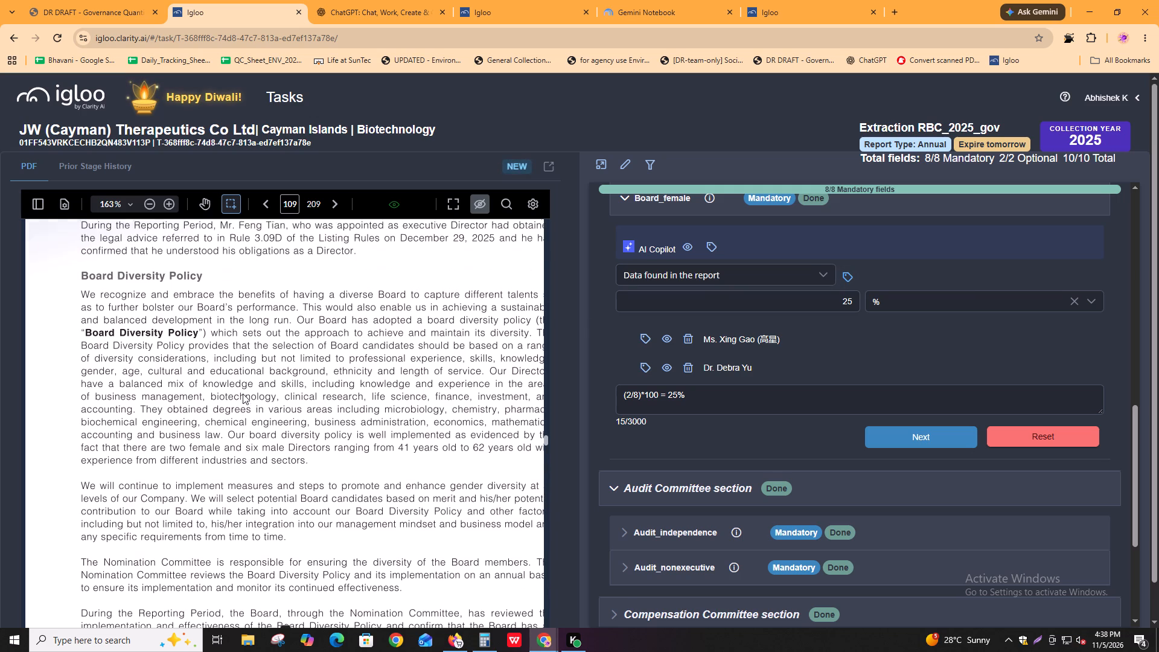
scroll(284, 479, down, 3)
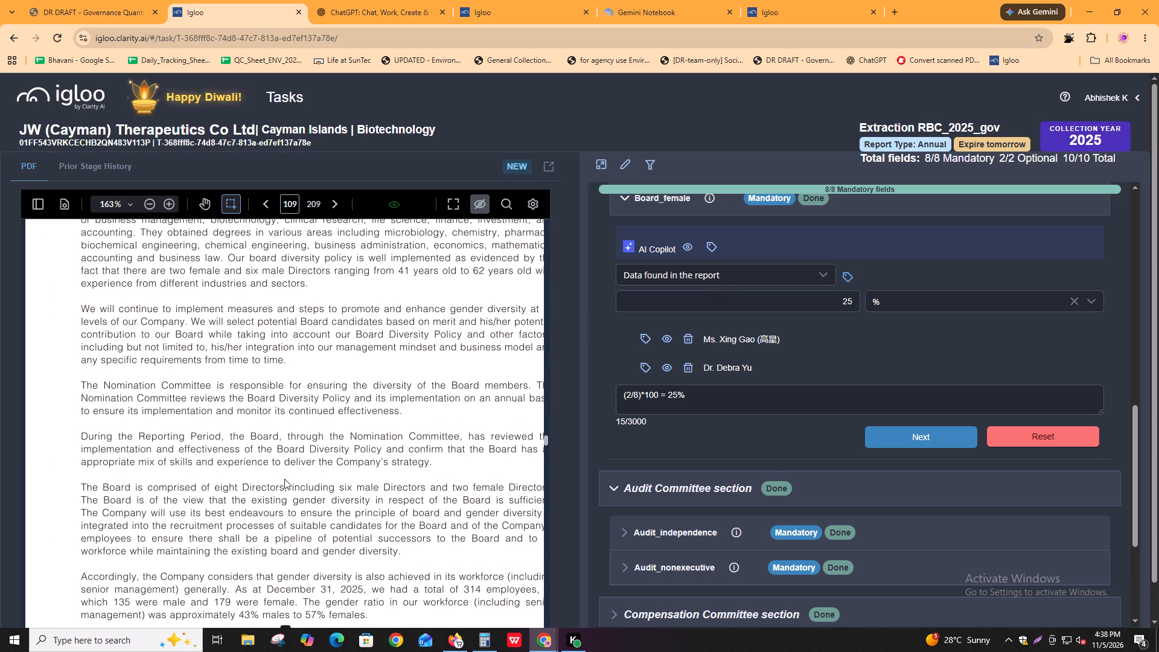
shift+scroll(284, 479, down, 1)
scroll(284, 479, down, 1)
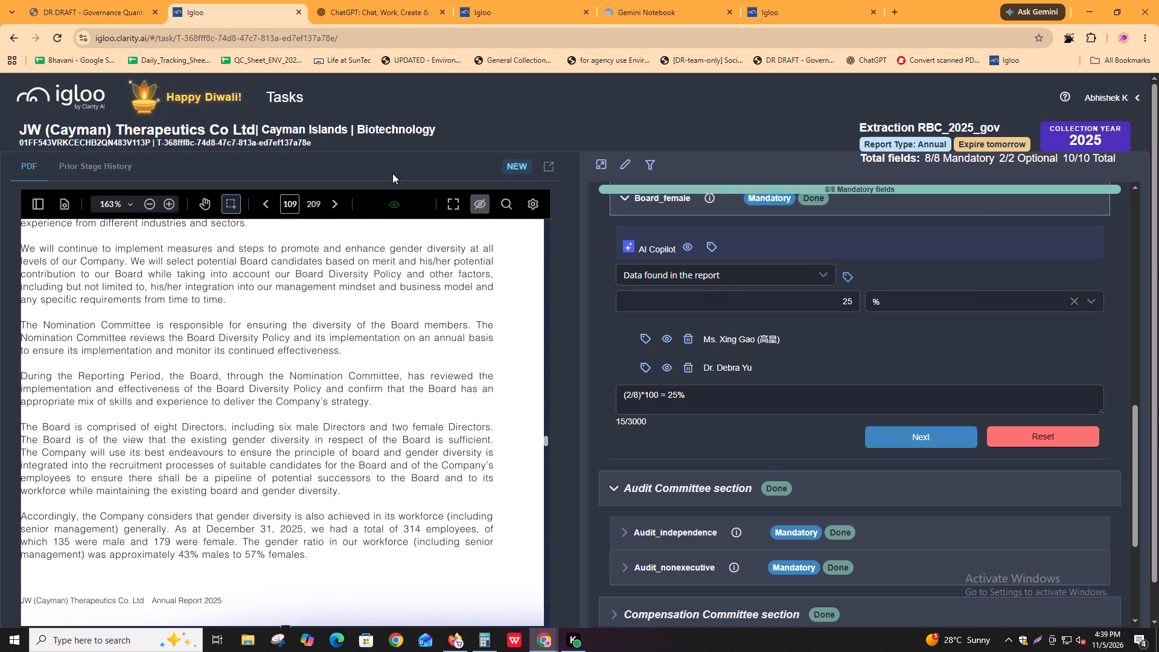
Return to the searched annual report and check the remaining "female" matches in the workforce gender text on page 109.
click(774, 0)
click(1138, 162)
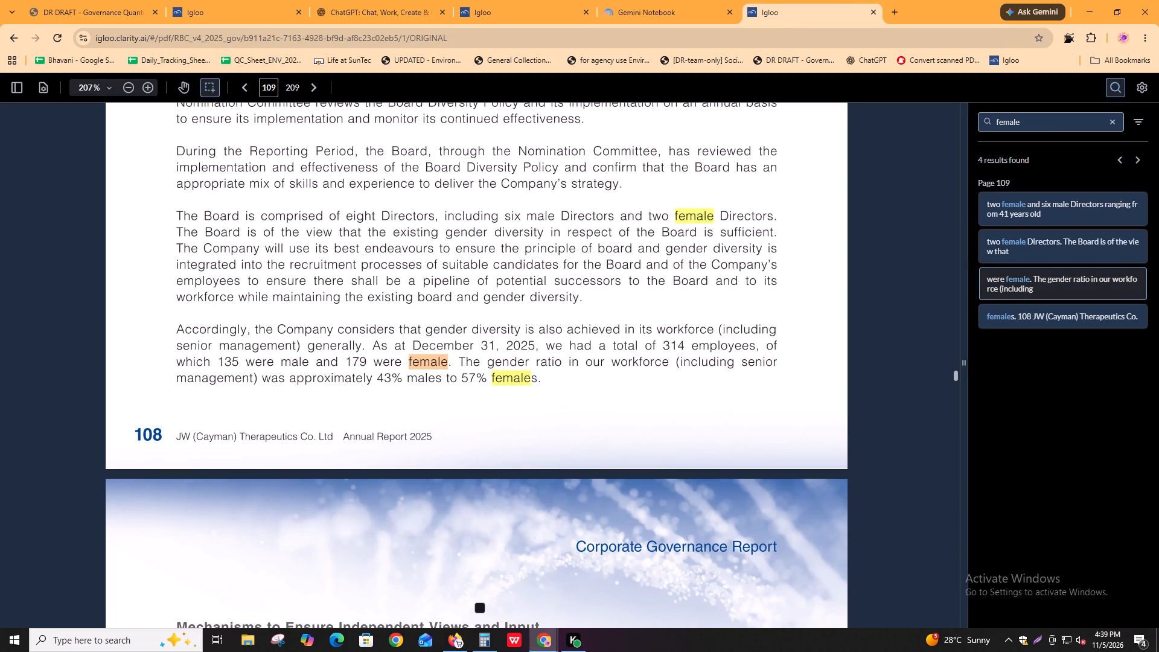
key(Return)
key(Return)
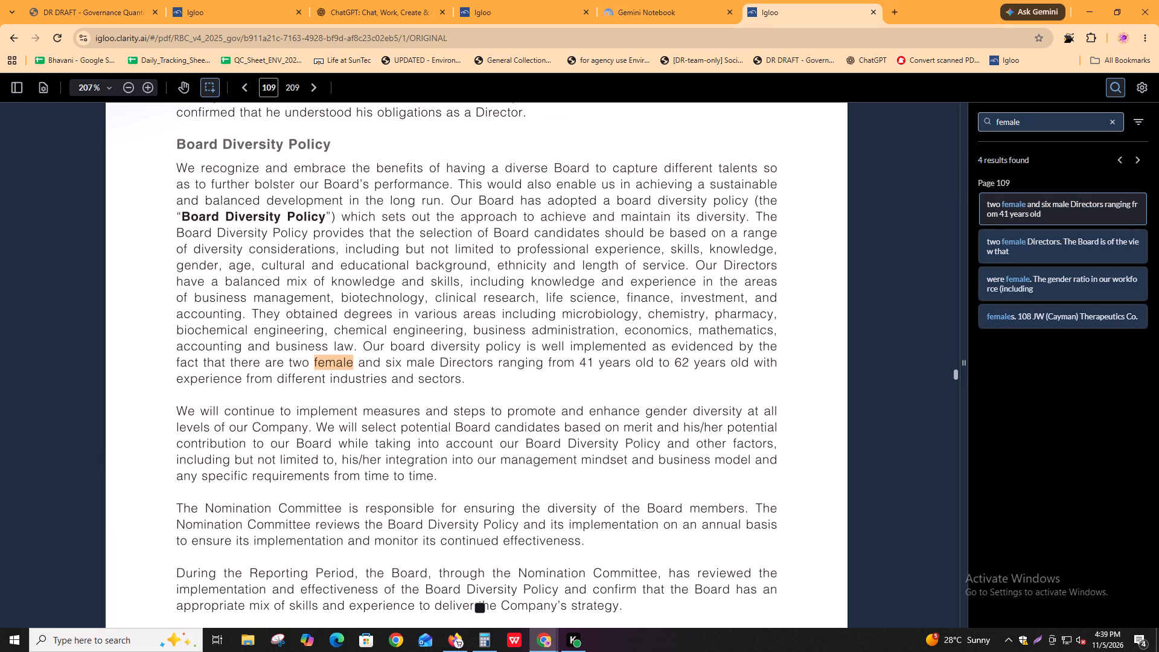
Search the annual report for "women".
click(1020, 119)
key(ctrl+a)
text(women)
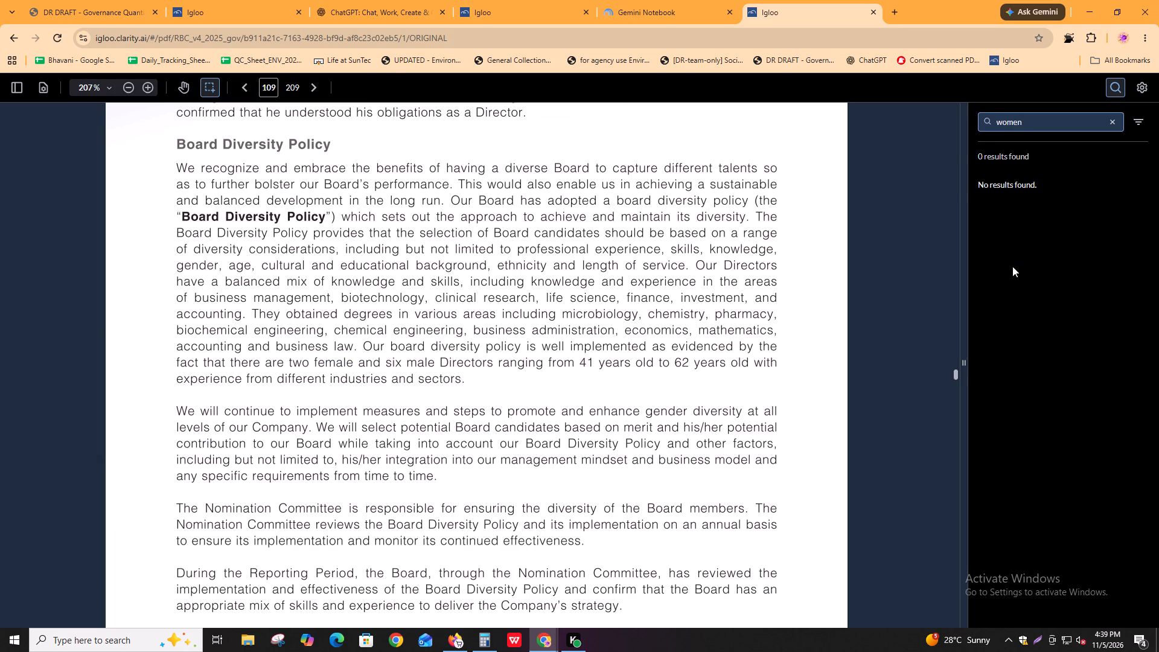
In the extraction task, tag page 109's sentence on eight Directors, "including six male Directors and two female Directors", as additional evidence for Board_female.
click(197, 0)
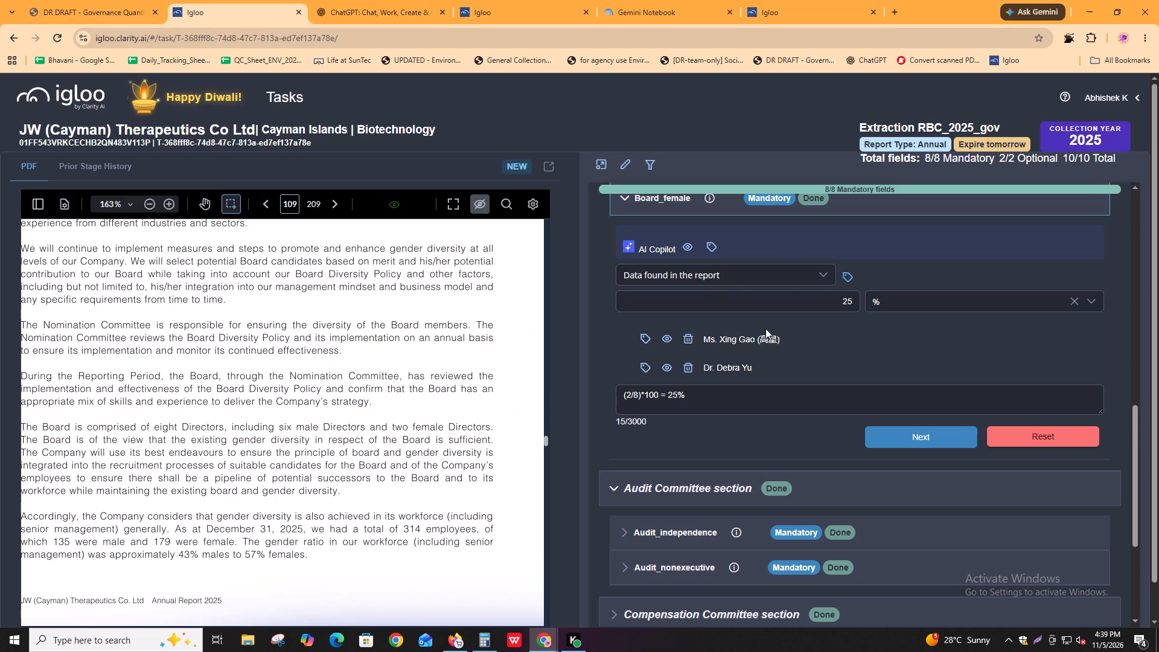
click(855, 274)
ctrl+scroll(190, 459, down, 1)
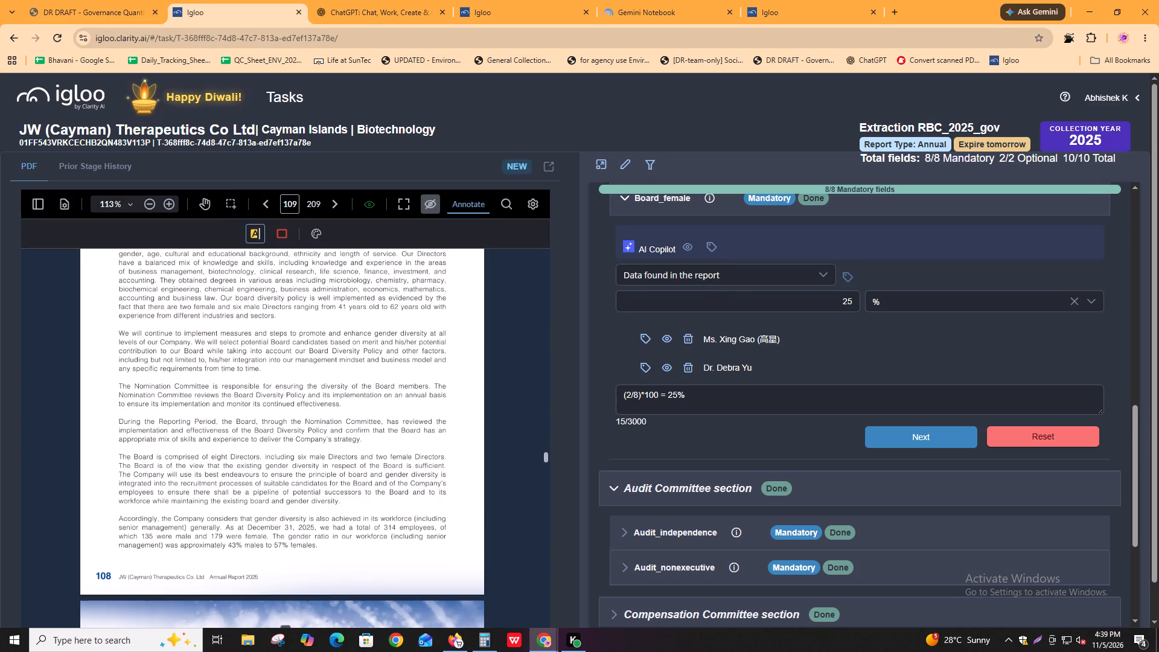
drag(115, 456, 444, 456)
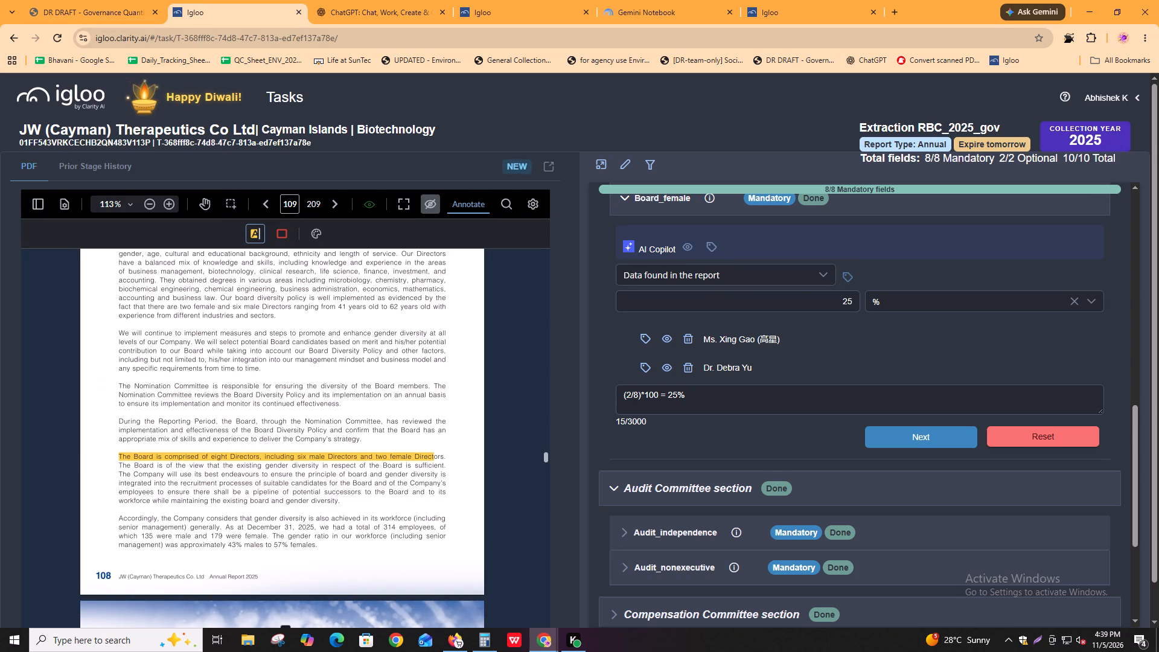
drag(444, 456, 451, 454)
click(955, 464)
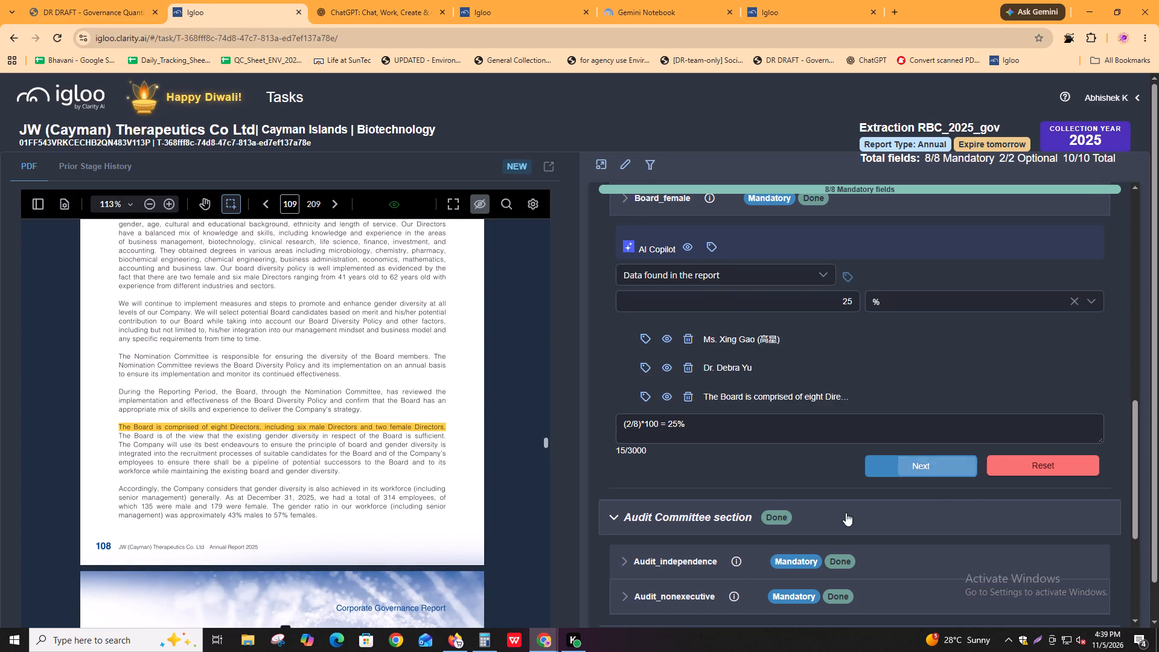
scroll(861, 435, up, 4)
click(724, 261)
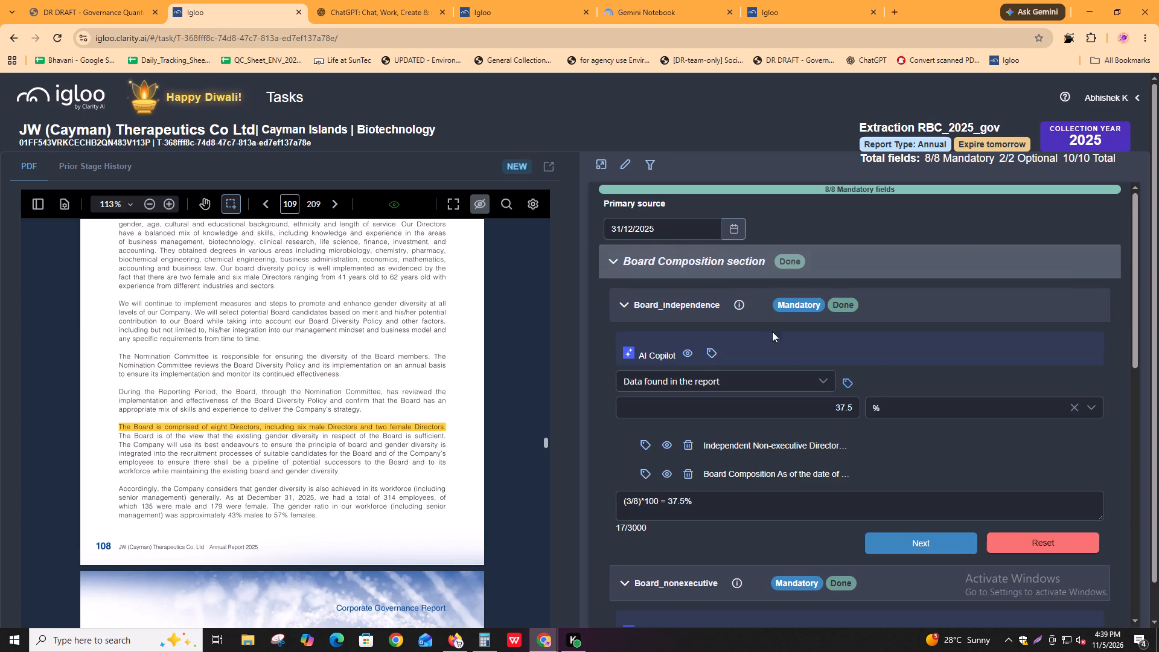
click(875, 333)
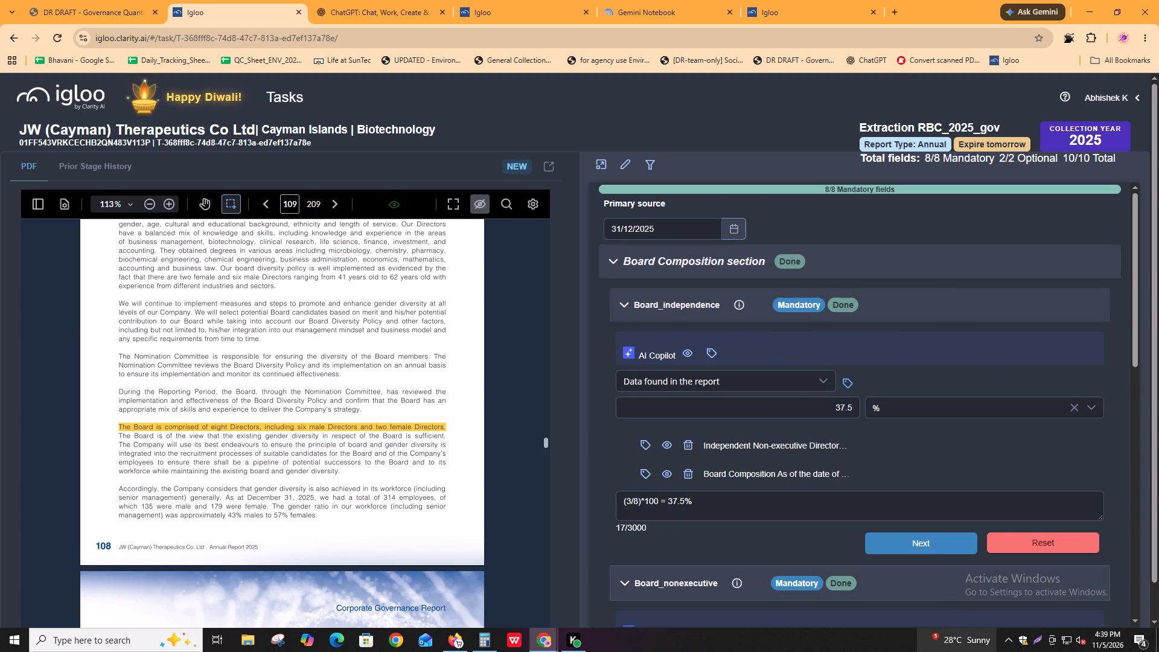
click(509, 421)
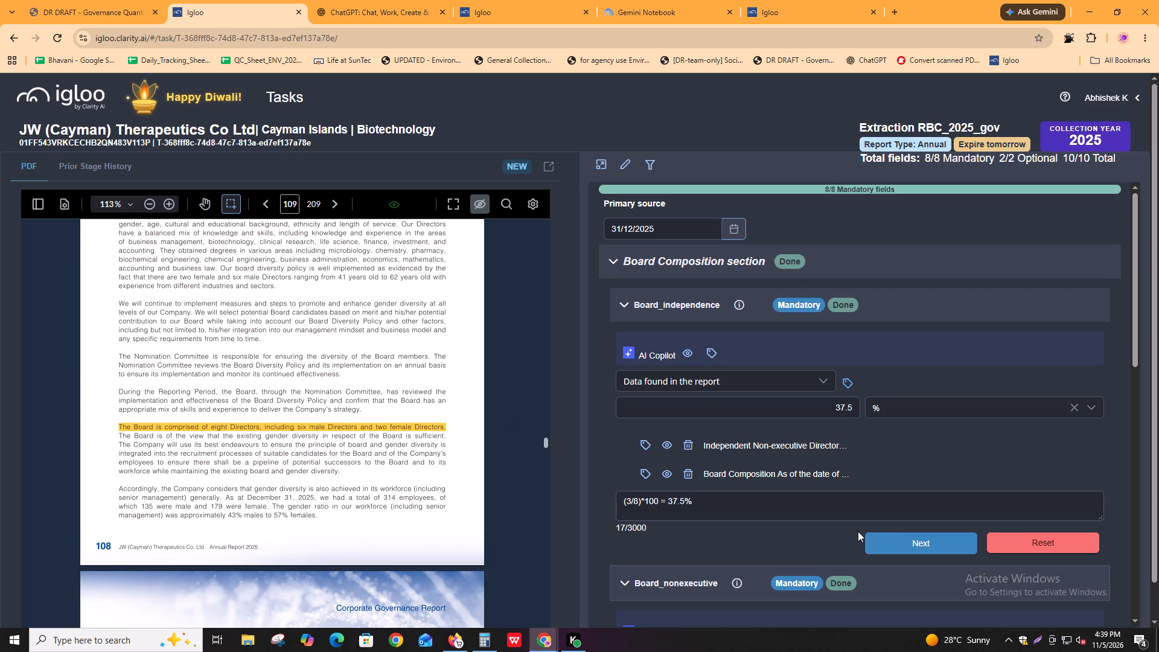
click(901, 532)
click(931, 295)
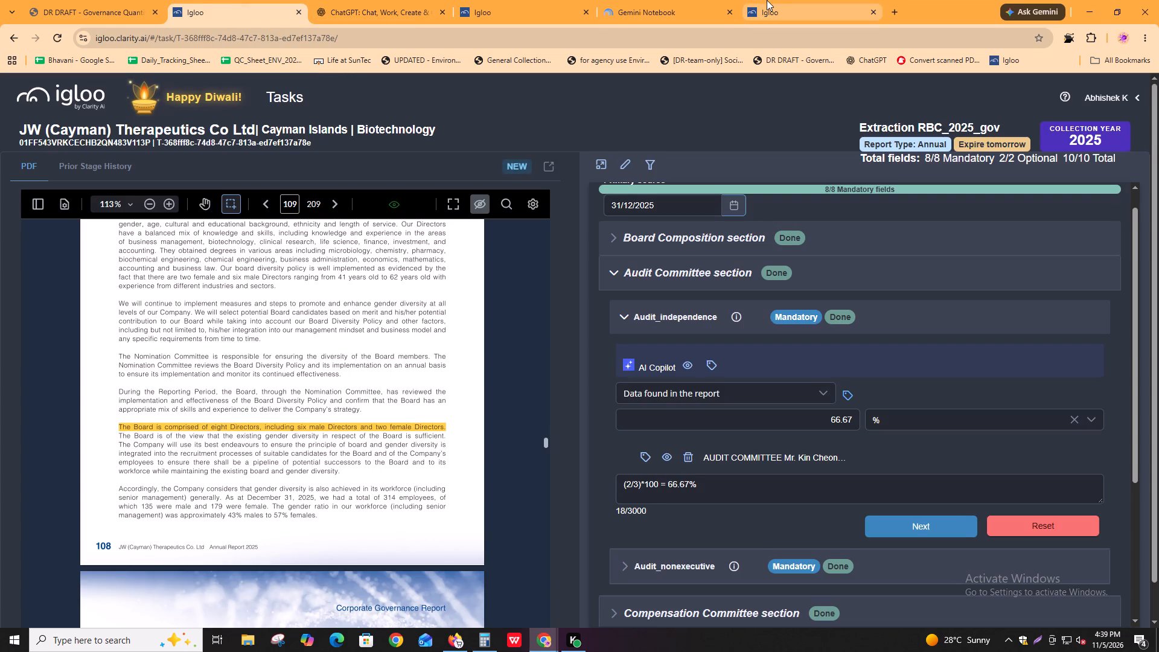
In the annual report, go through the "audit commi" matches up to the Board Committees section on page 115.
click(777, 0)
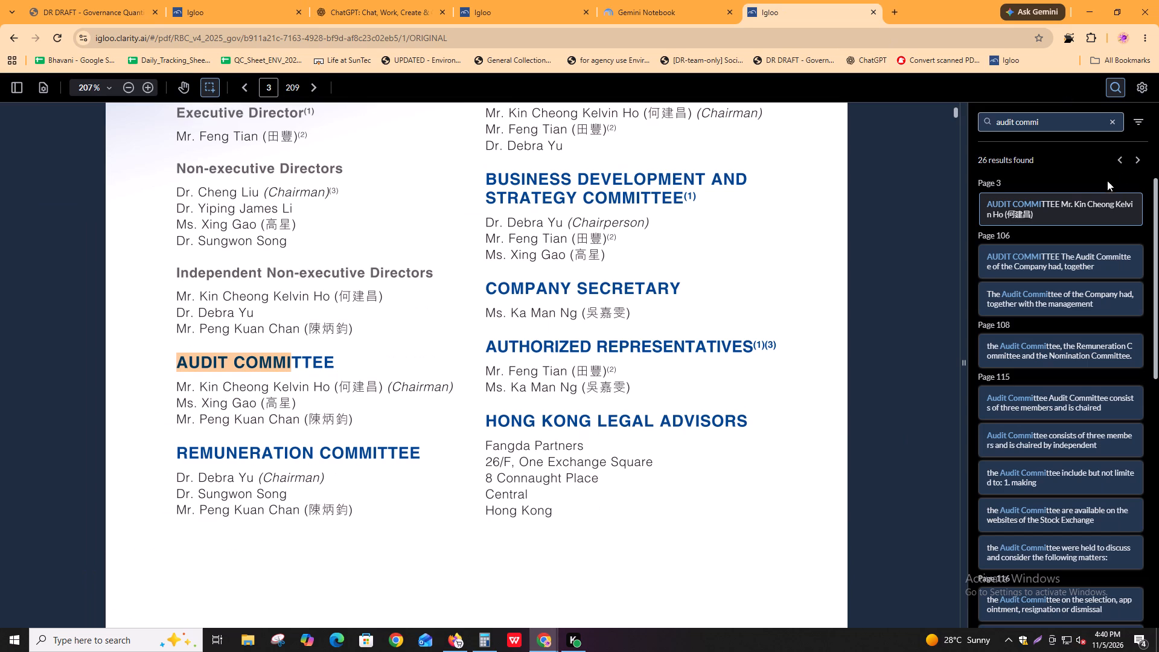
click(1133, 159)
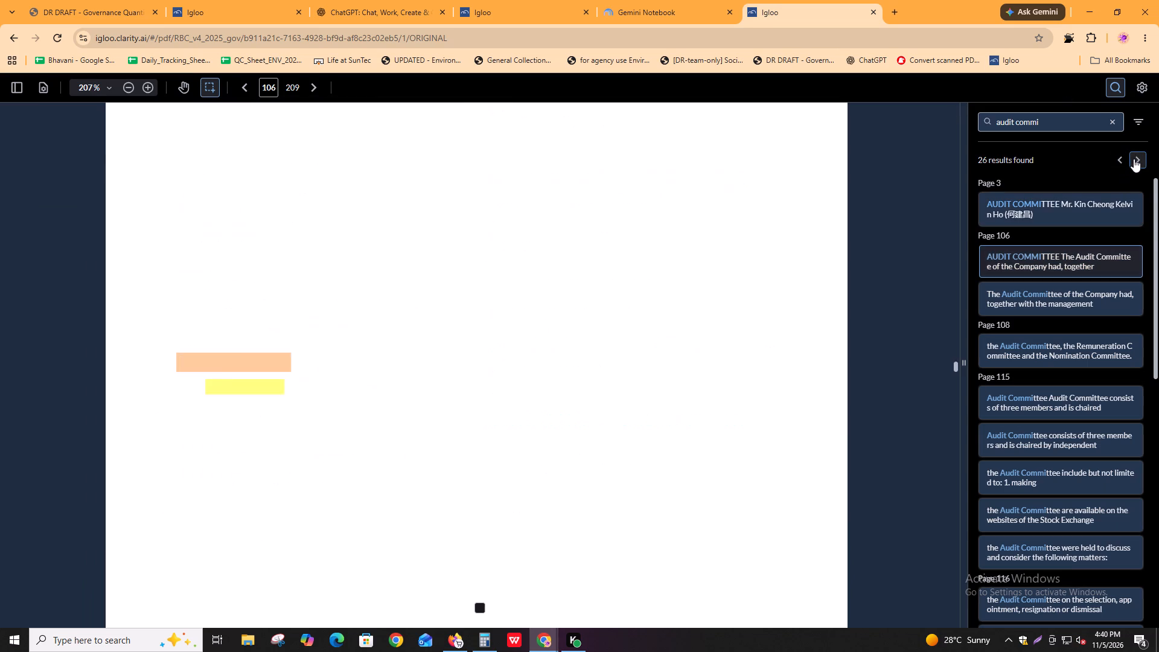
key(Return)
key(Return)
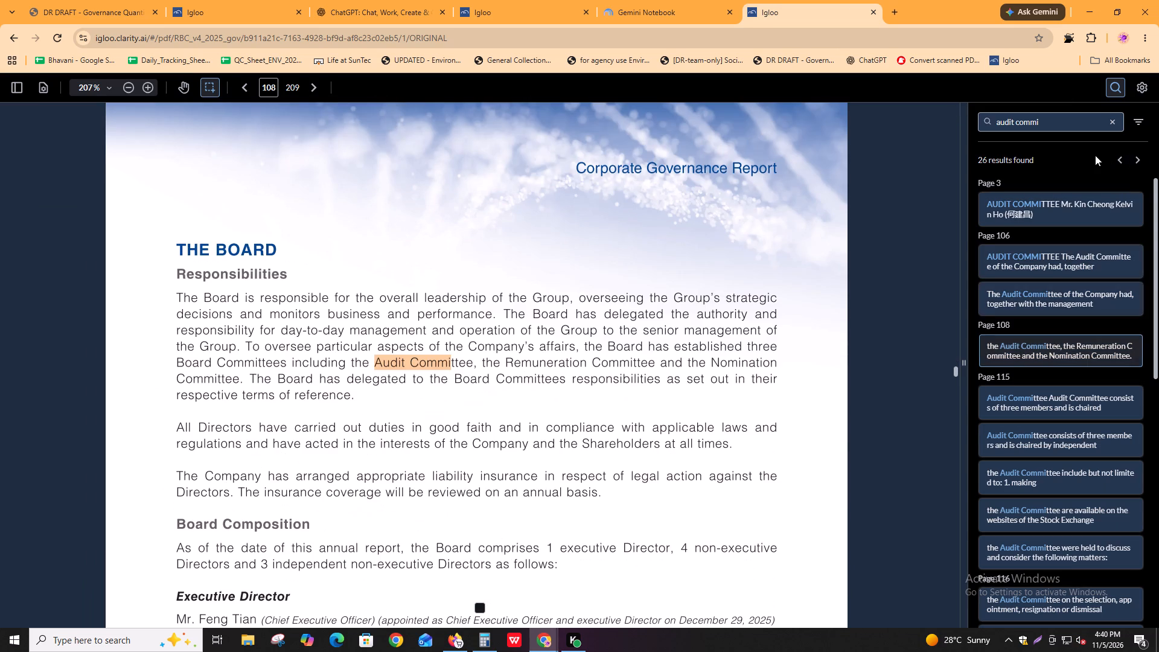
key(Return)
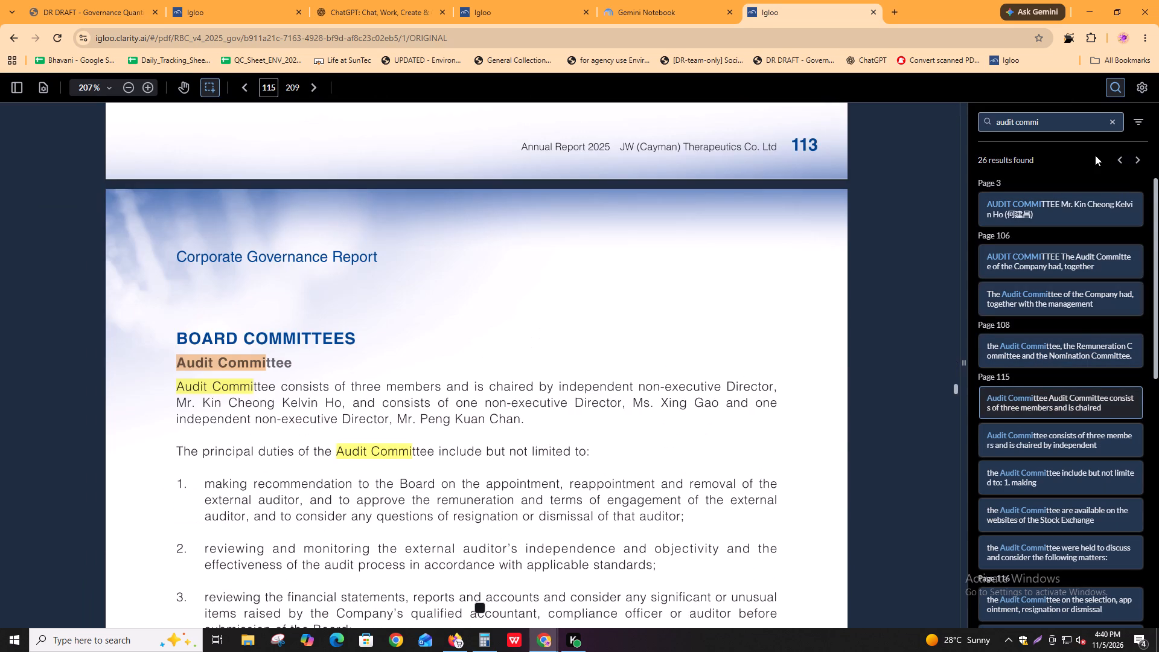
In the extraction task, tag page 115's Audit Committee heading and three-member composition paragraph as additional evidence for Audit_independence.
click(216, 0)
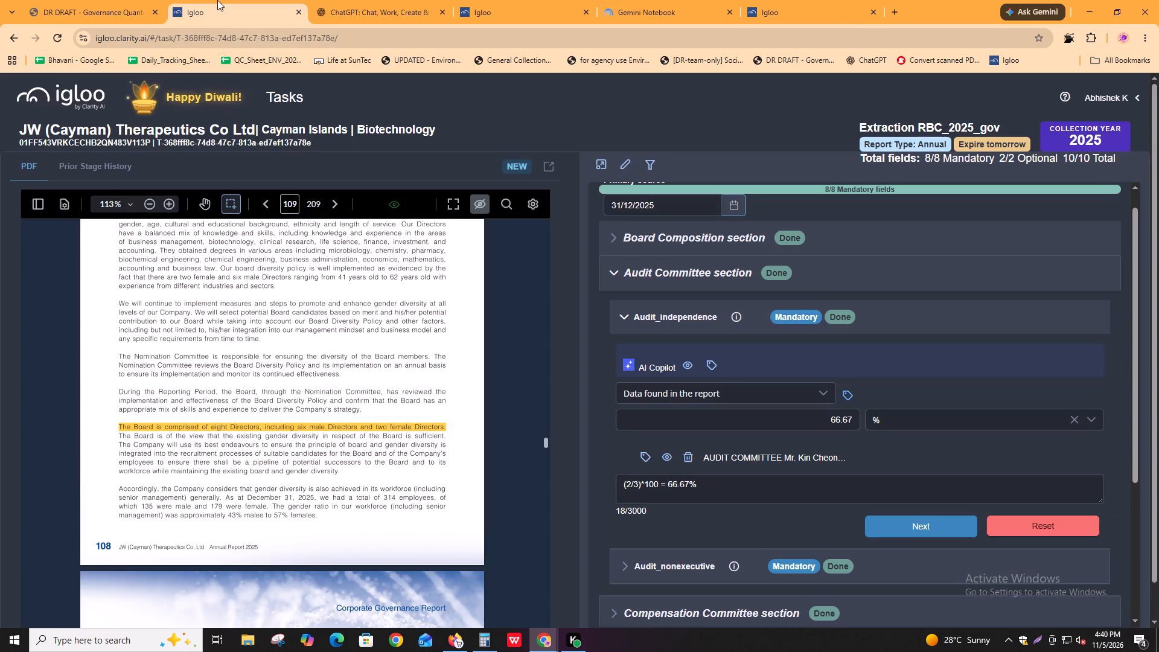
click(287, 200)
text(115)
key(Return)
ctrl+scroll(155, 379, up, 1)
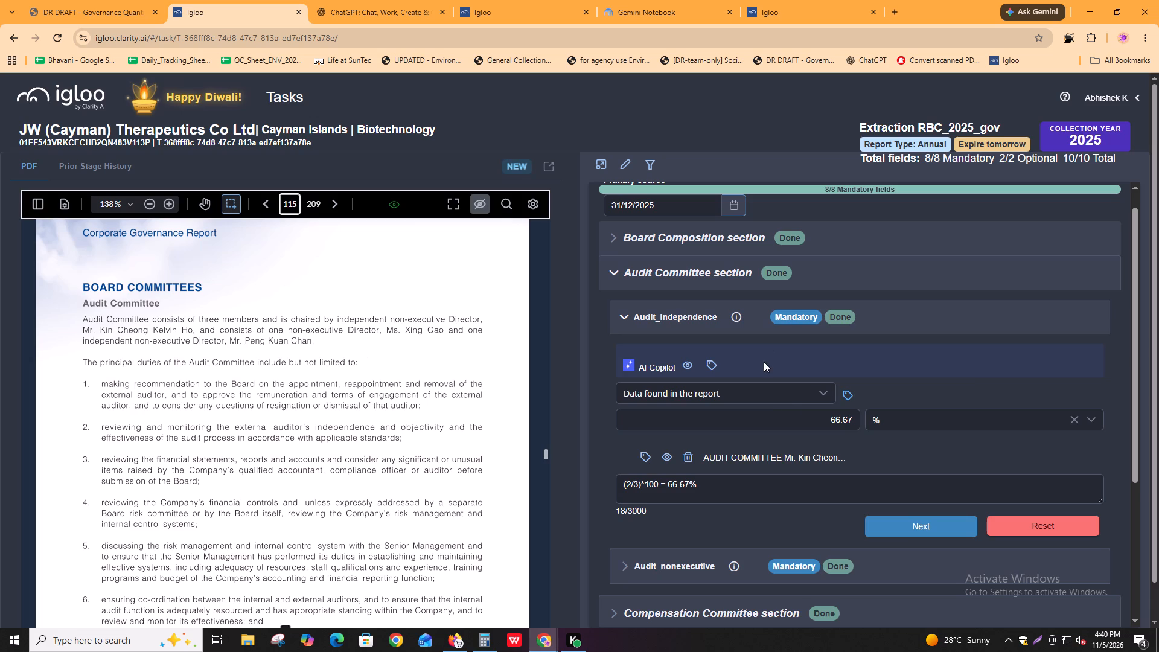
click(841, 398)
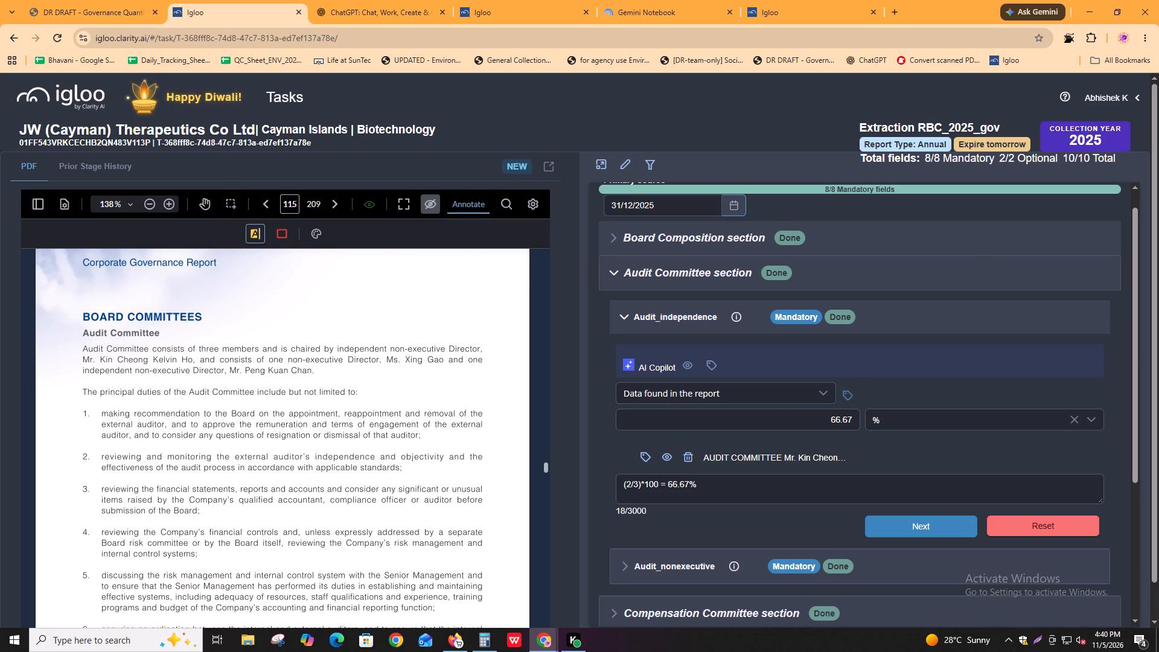
drag(81, 331, 263, 370)
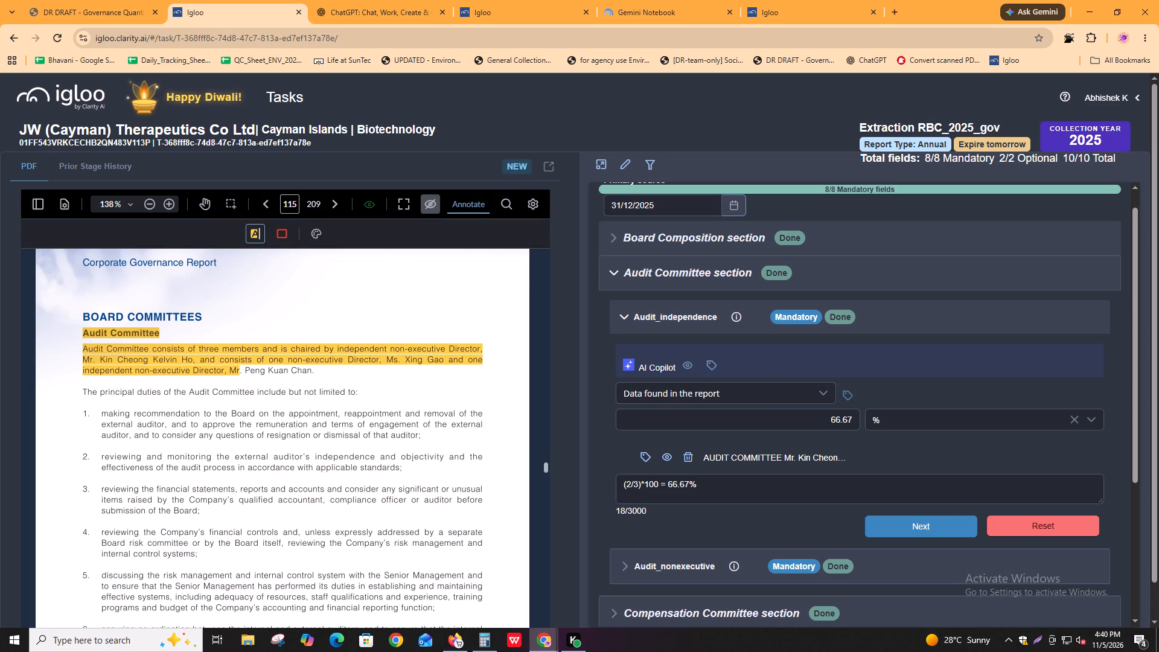
drag(263, 370, 316, 376)
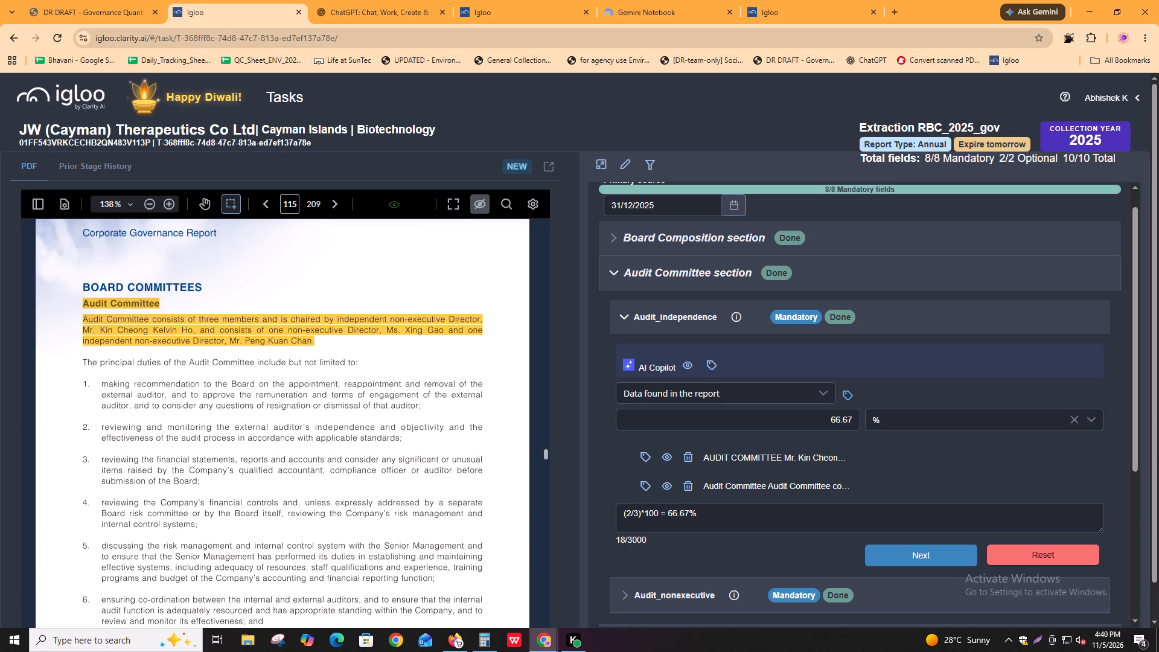
drag(351, 321, 385, 321)
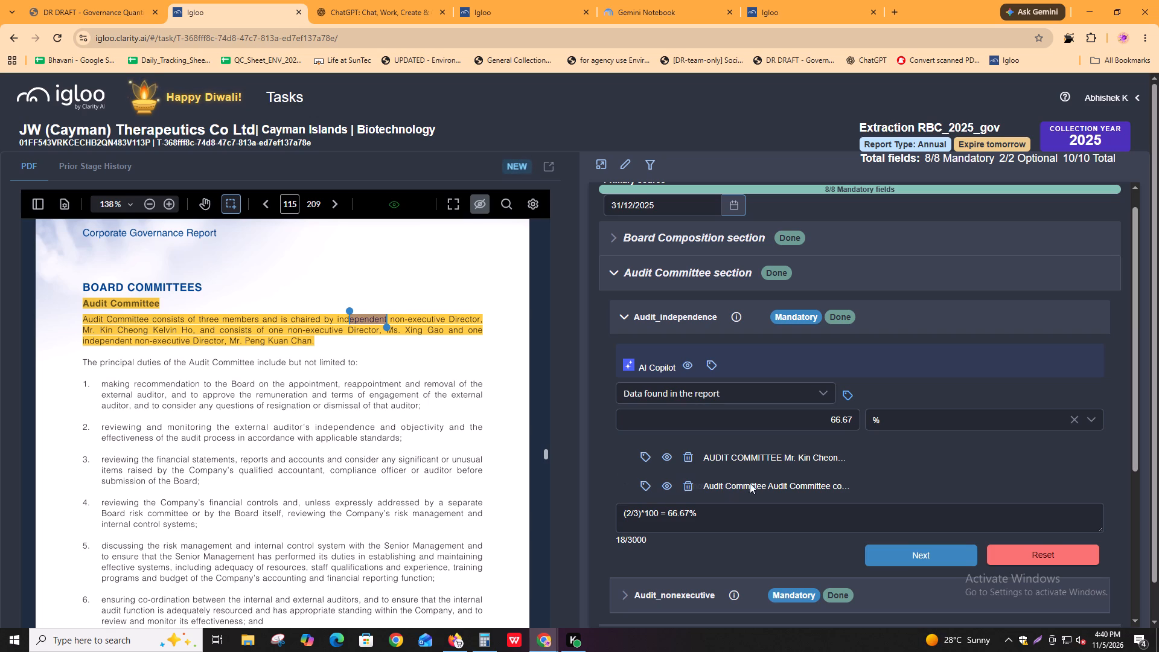
Open Audit_nonexecutive and tag the same Audit Committee heading and composition paragraph on page 115 as additional evidence.
scroll(915, 439, down, 3)
click(851, 415)
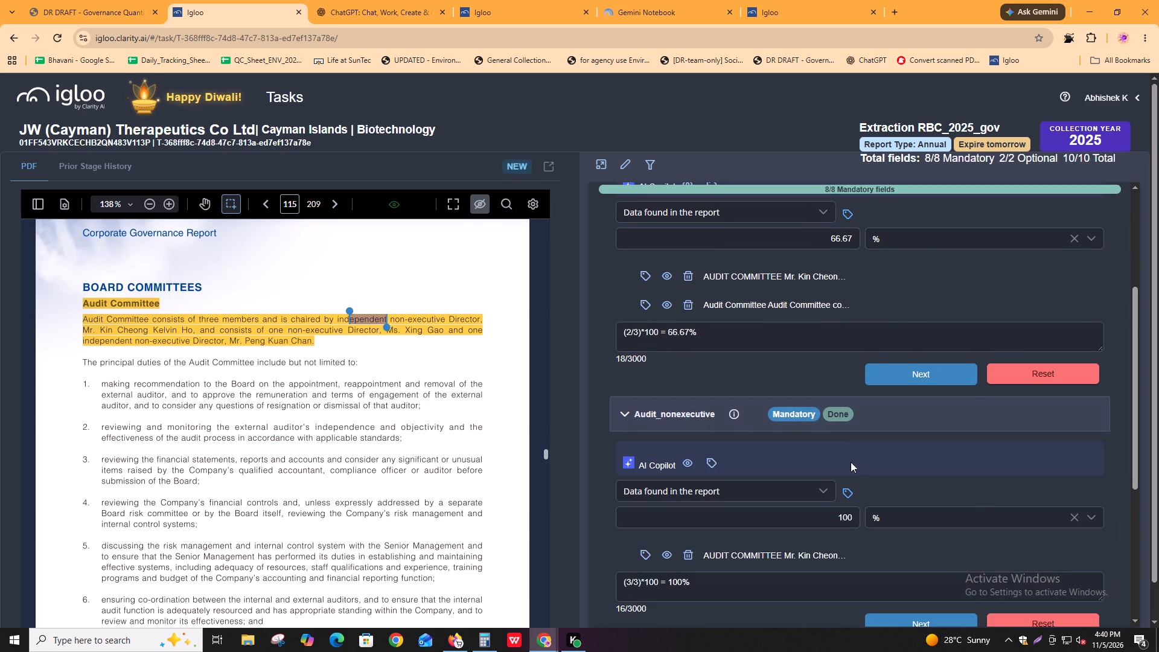
click(848, 484)
drag(81, 334, 289, 375)
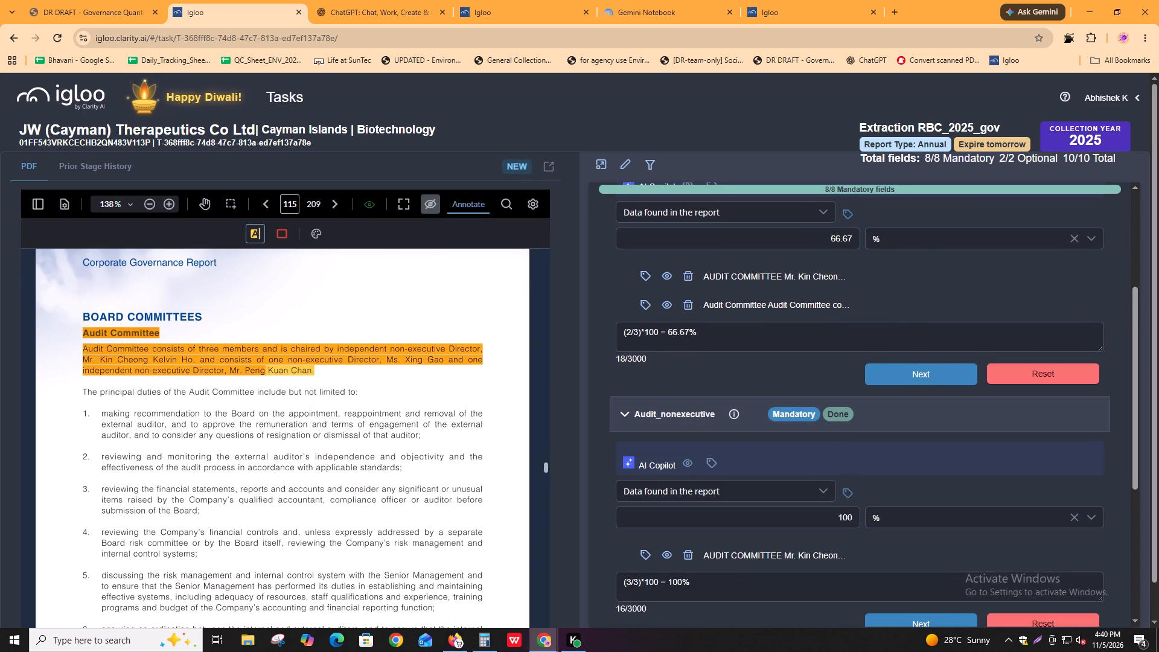
drag(289, 375, 334, 380)
Return to the searched annual report and check the remaining "audit commi" matches from page 115 through page 205.
click(840, 0)
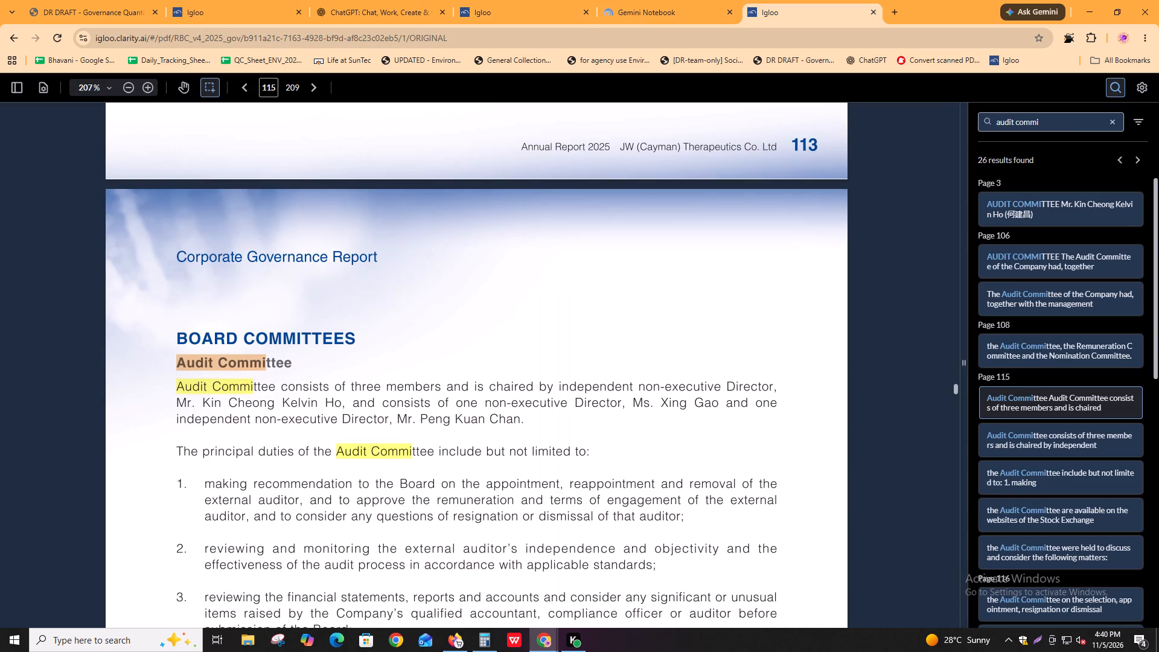
click(1140, 158)
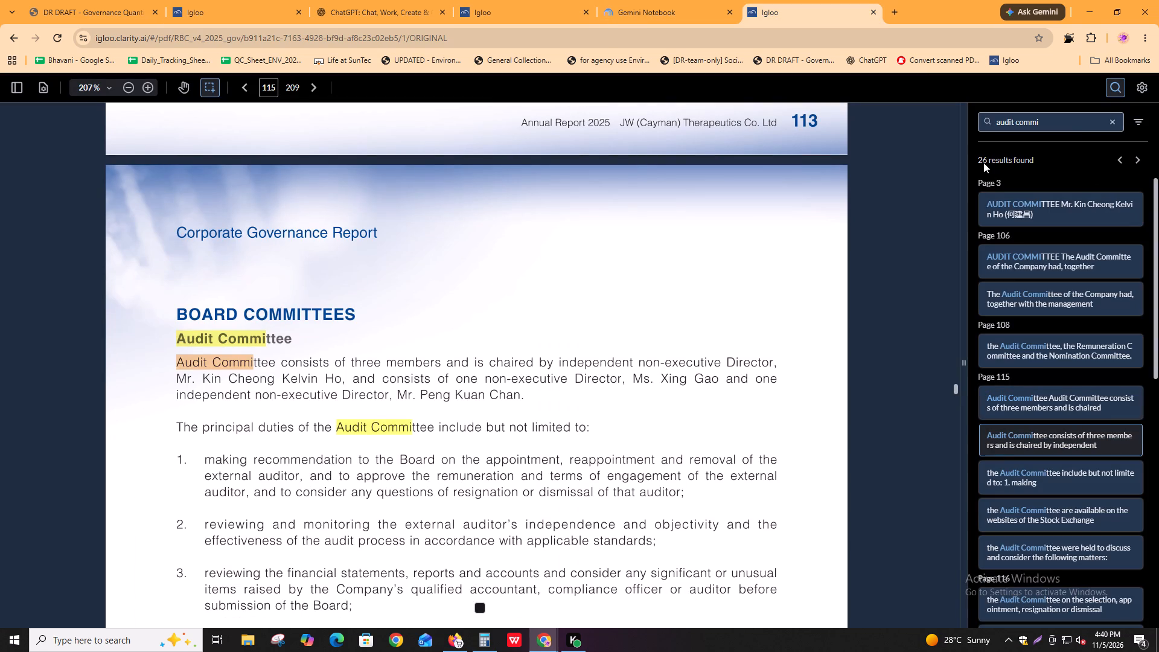
key(Return)
key(Return)
key(Return)
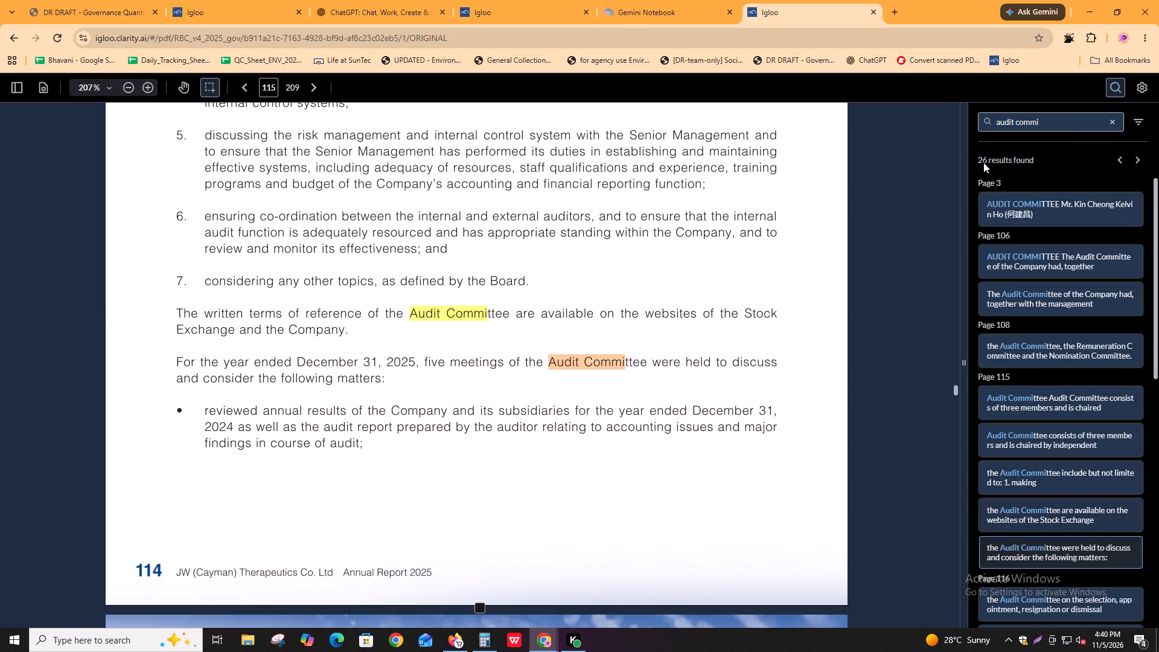
key(Return)
key(Return)
key(Return)
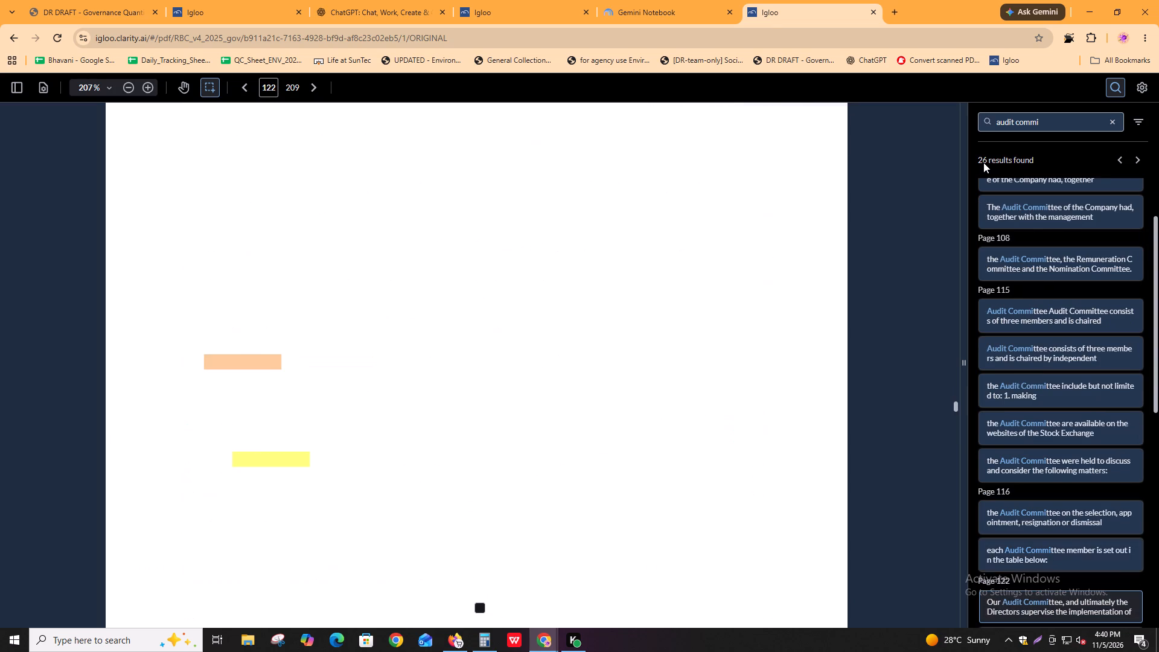
key(Return)
key(Return)
key(Return)
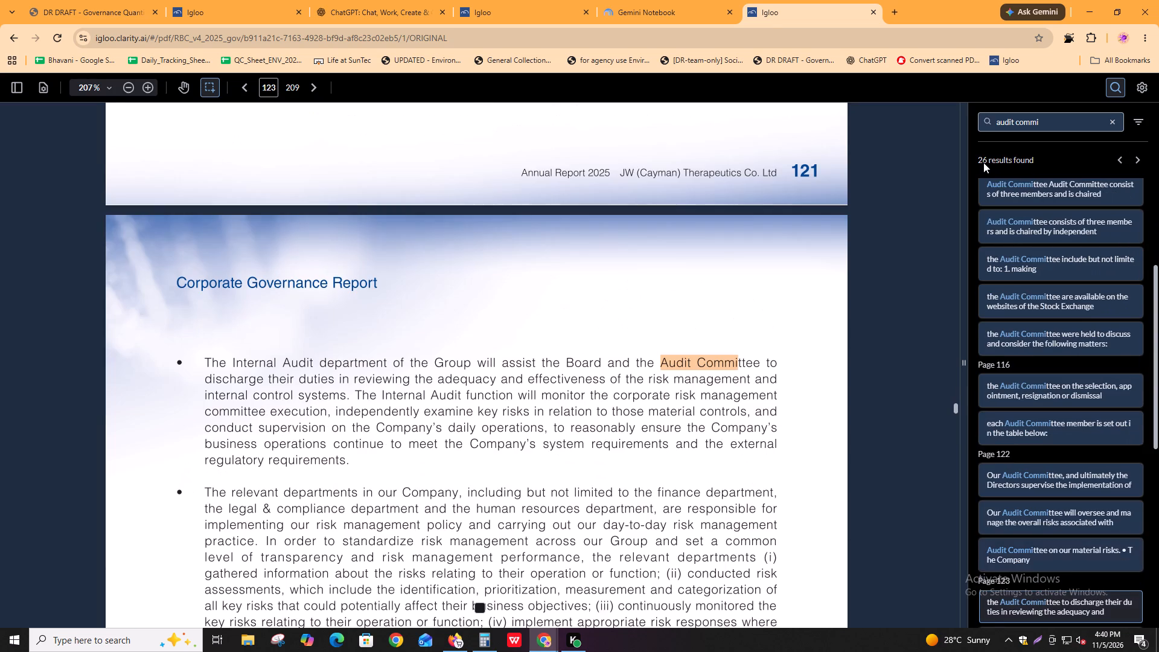
key(Return)
key(Return)
key(Return)
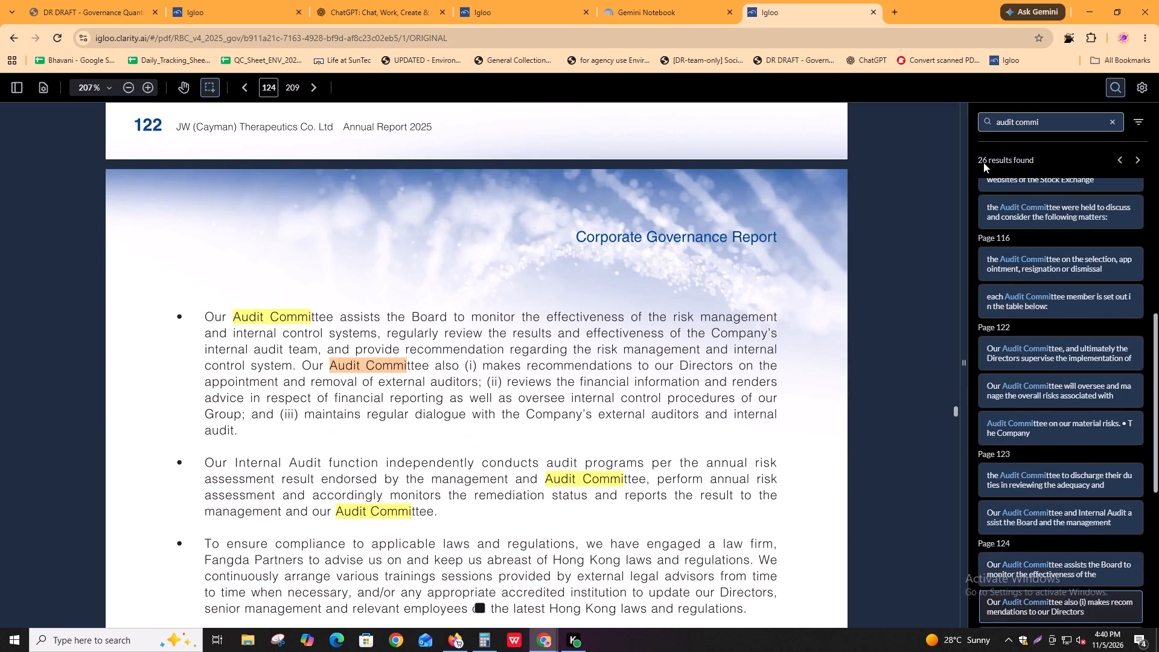
key(Return)
key(Return)
key(Return)
key(Return)
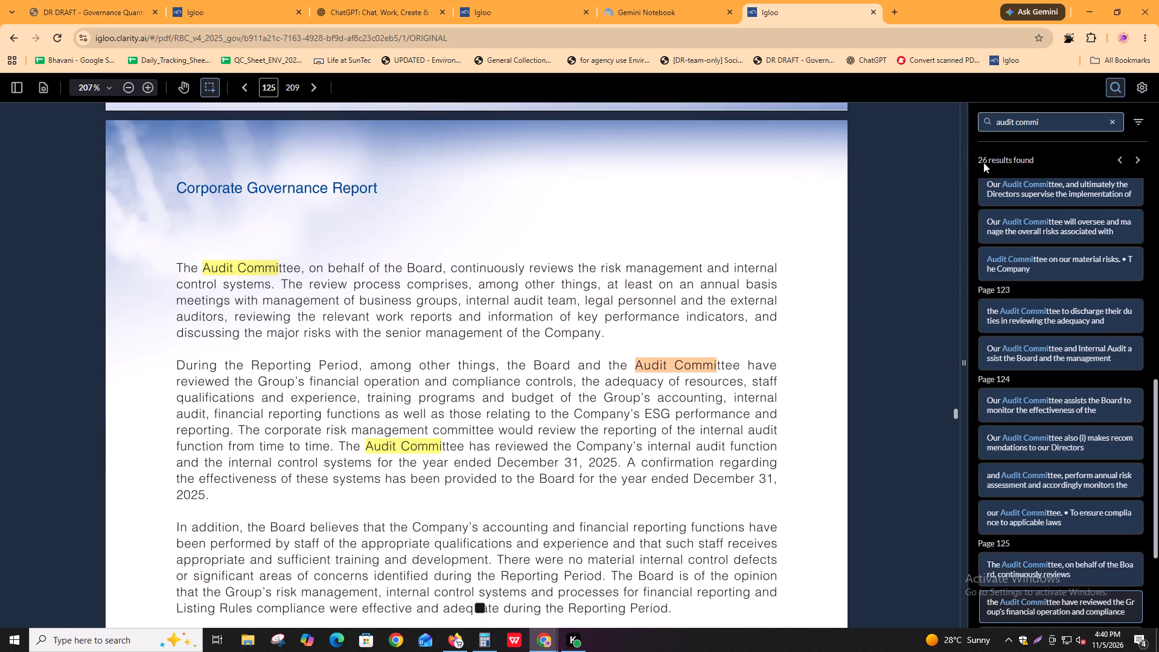
key(Return)
key(Return)
key(Return)
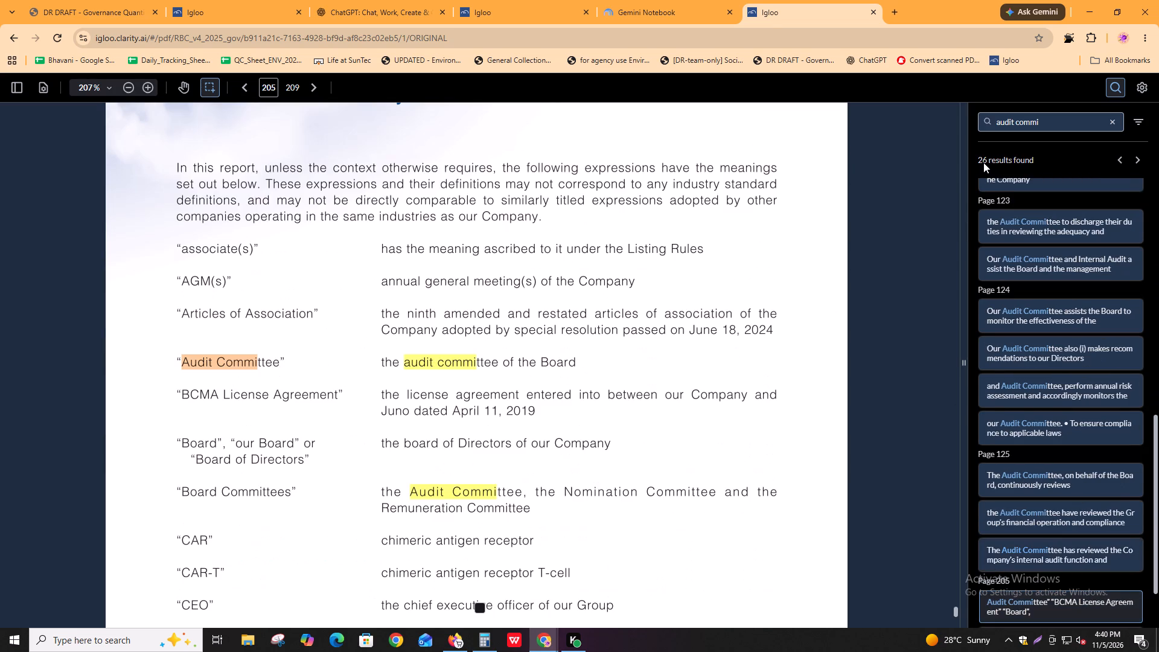
key(Return)
key(Return)
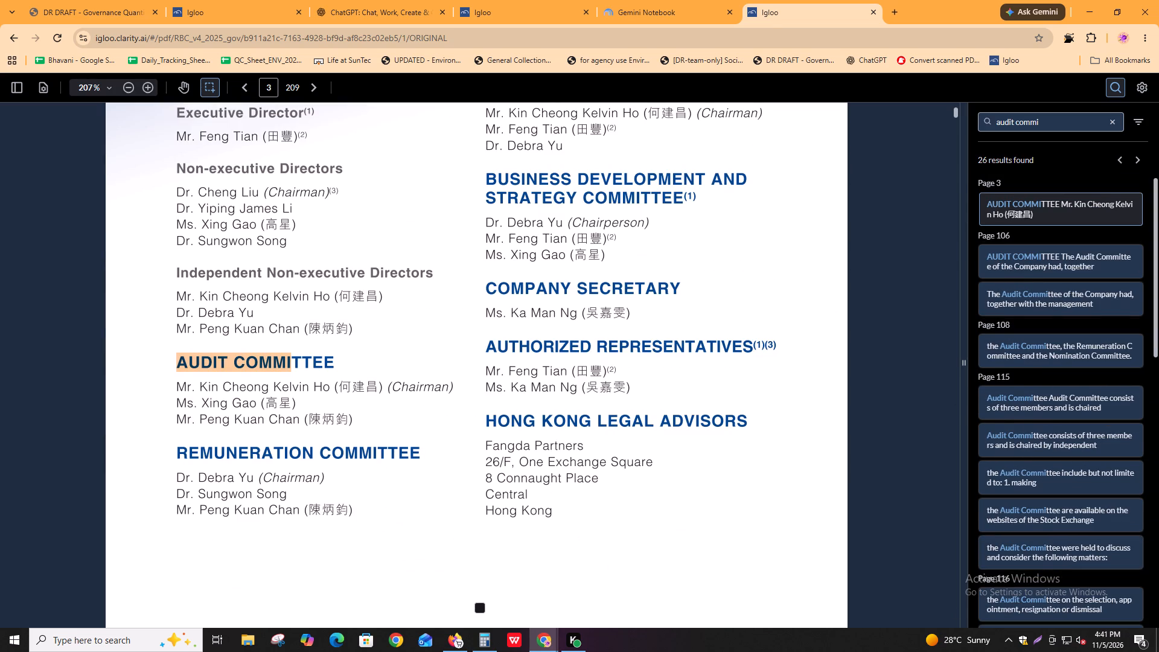
Search the annual report for "REMUNERATION COMMITTEE", using the heading copied from page 3.
drag(180, 451, 433, 462)
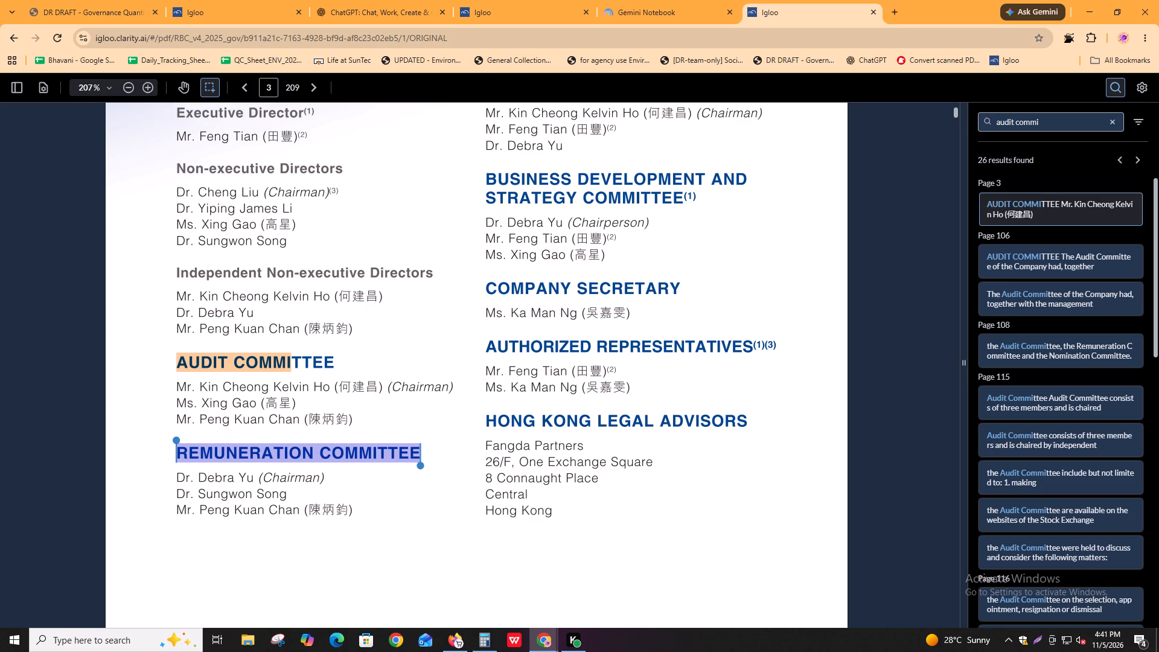
key(ctrl+c)
click(1067, 122)
key(ctrl+a)
key(ctrl+v)
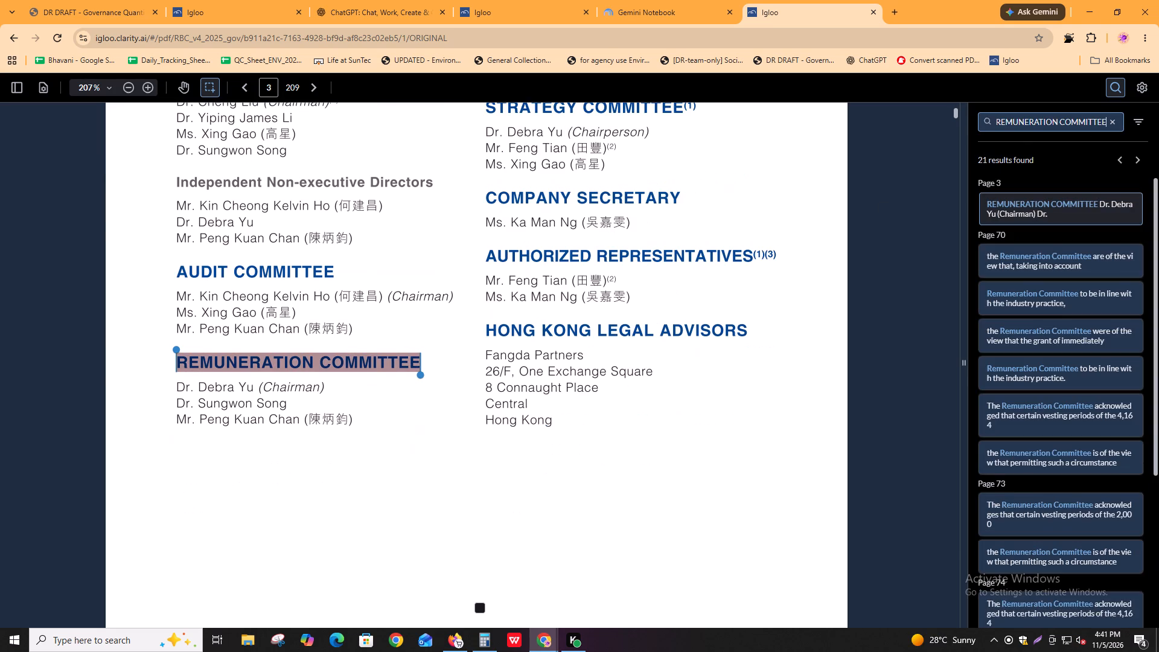
Check the "REMUNERATION COMMITTEE" matches in the annual report from page 3 through the committee's own section on page 118.
click(1142, 158)
key(Return)
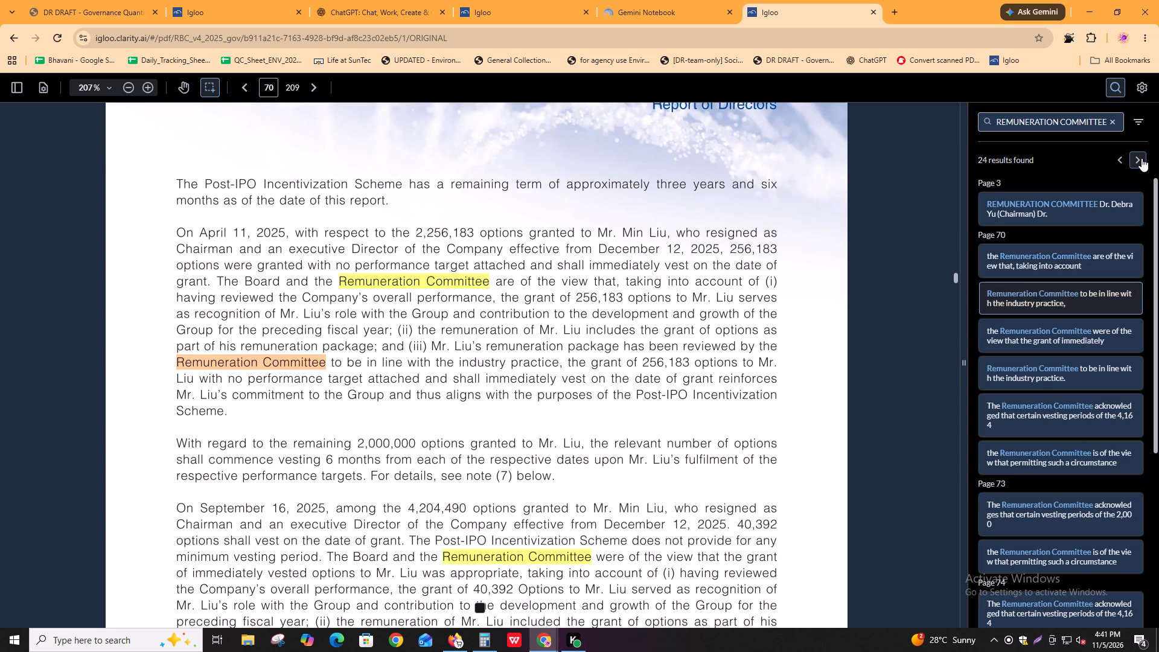
key(Return)
key(Return)
key(Return)
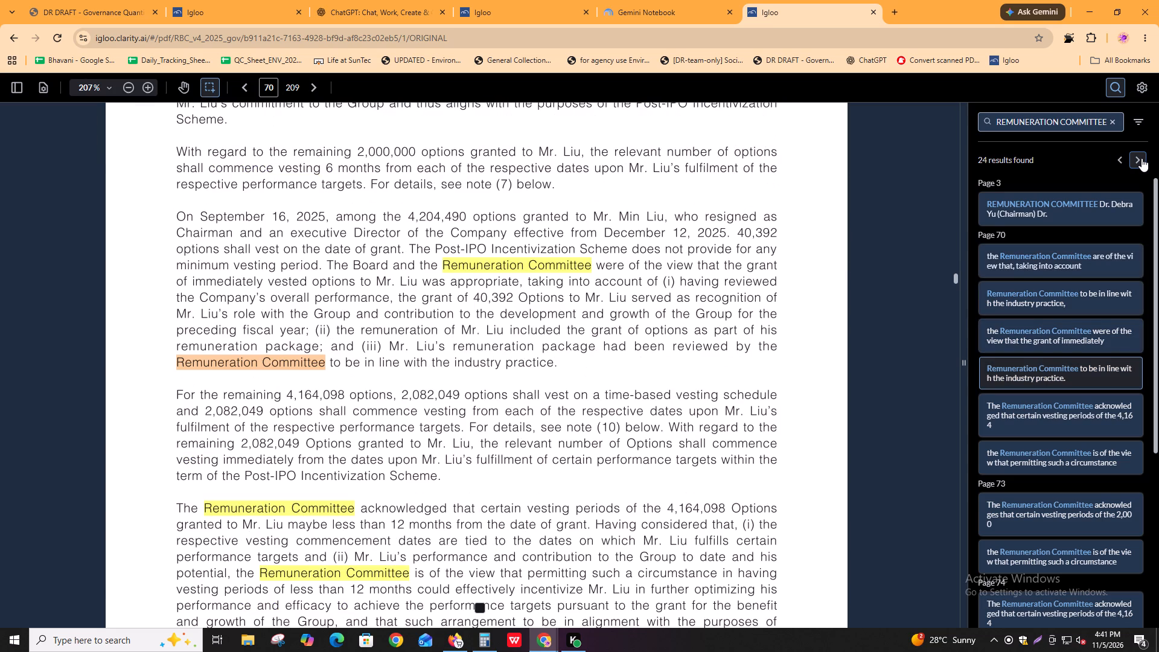
key(Return)
key(Return)
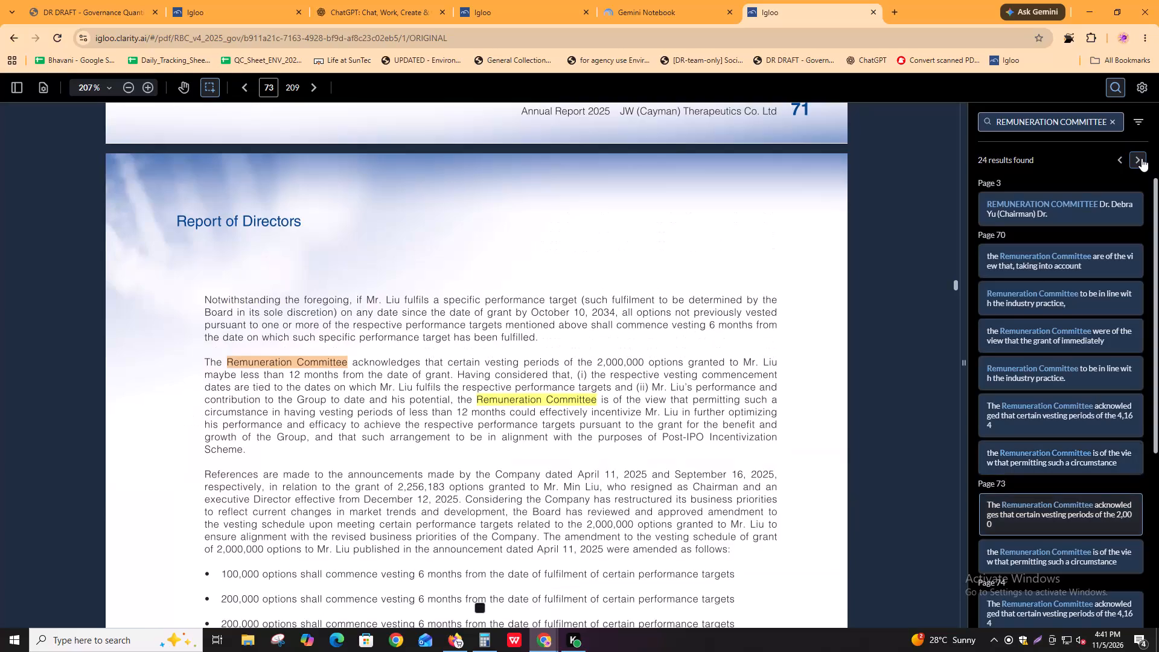
key(Return)
key(Return)
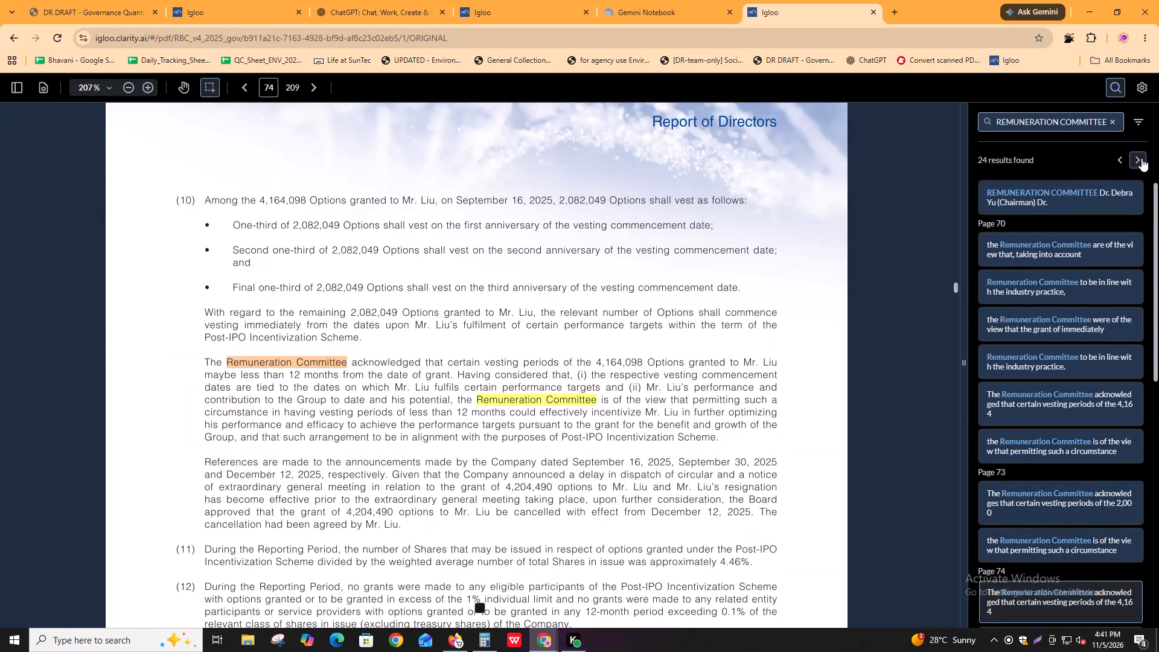
key(Return)
key(Return)
key(Return)
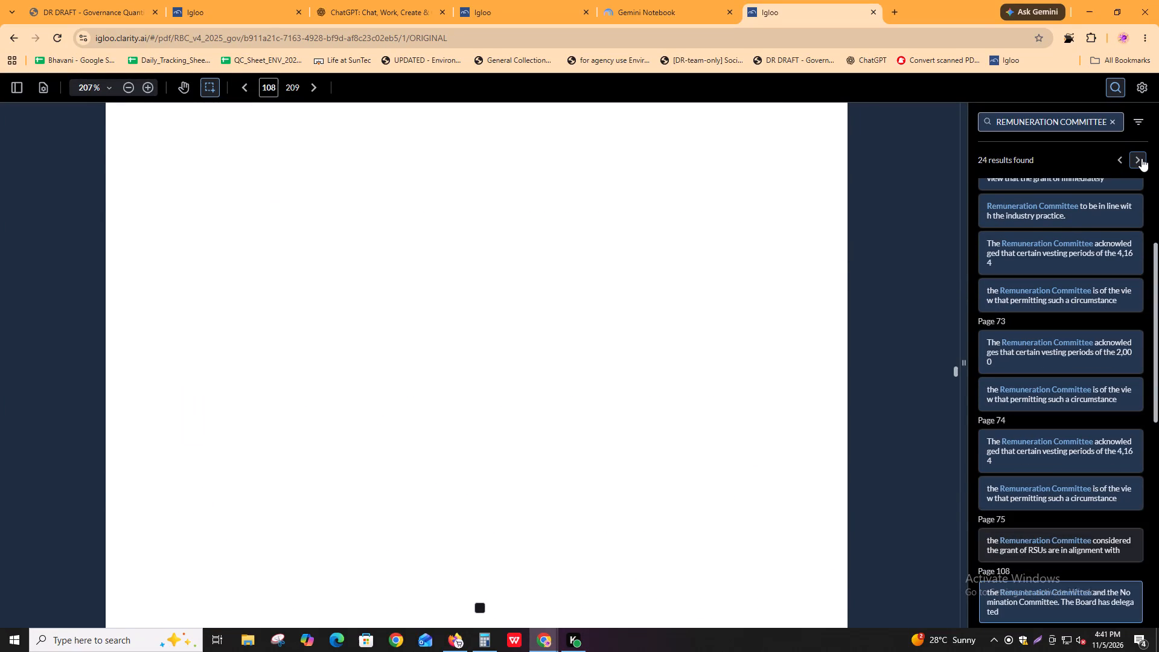
key(Return)
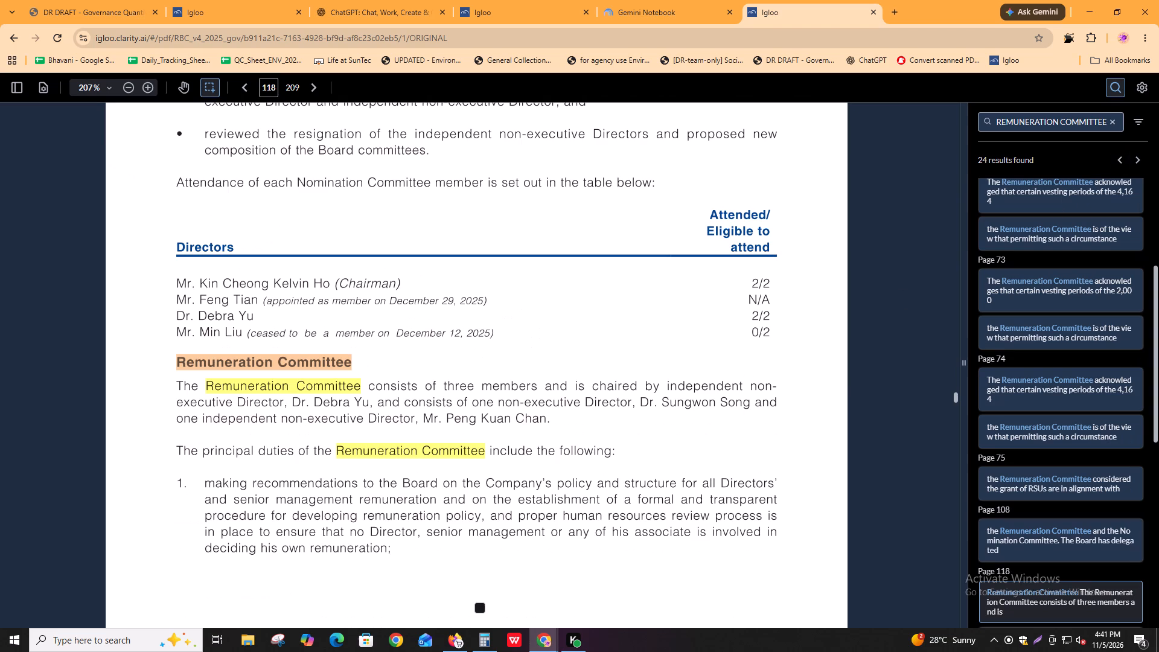
In the extraction task, tag page 118's Remuneration Committee heading and three-member composition paragraph as additional evidence for Compensation_independence.
click(197, 0)
click(291, 203)
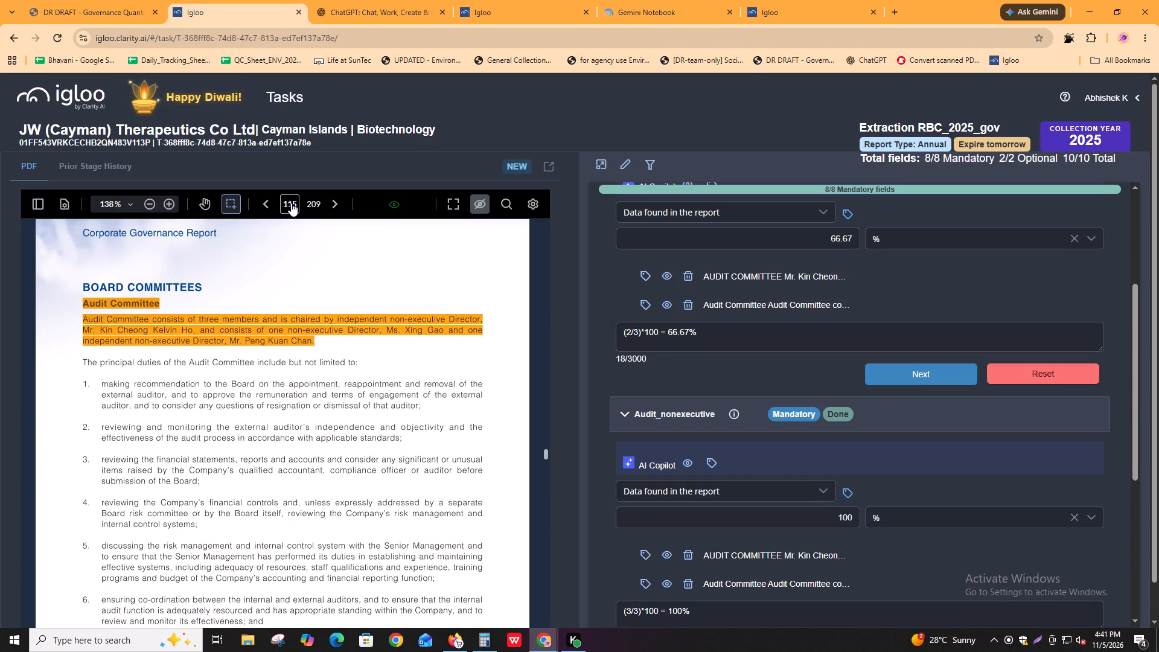
text(118)
key(Return)
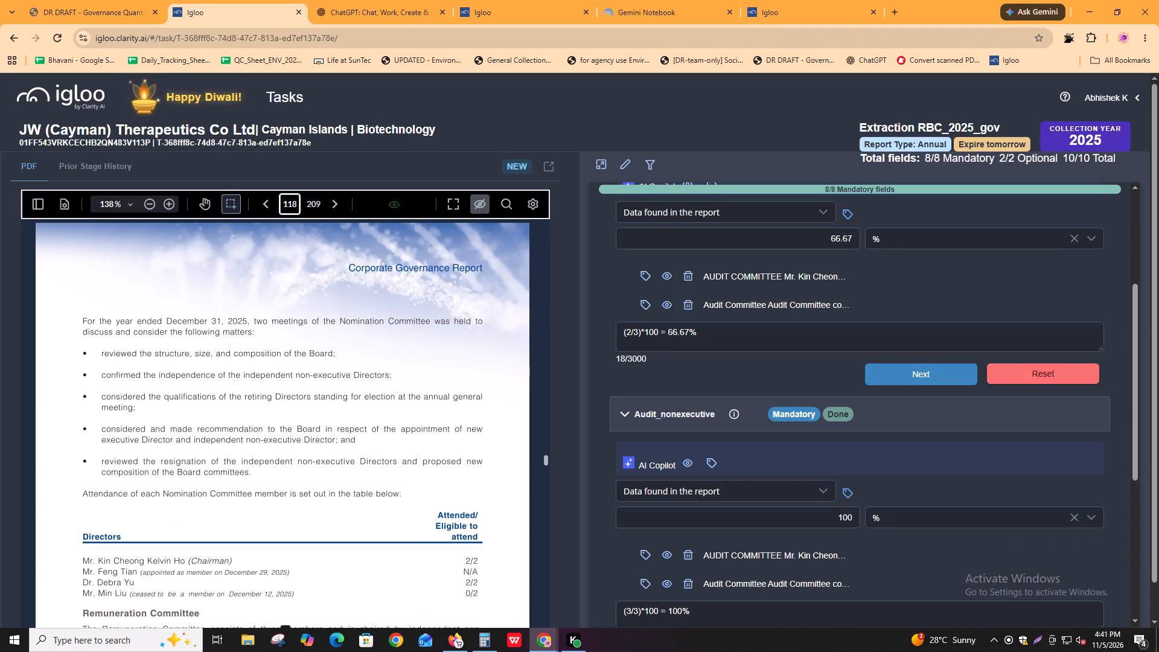
click(187, 371)
scroll(214, 374, down, 4)
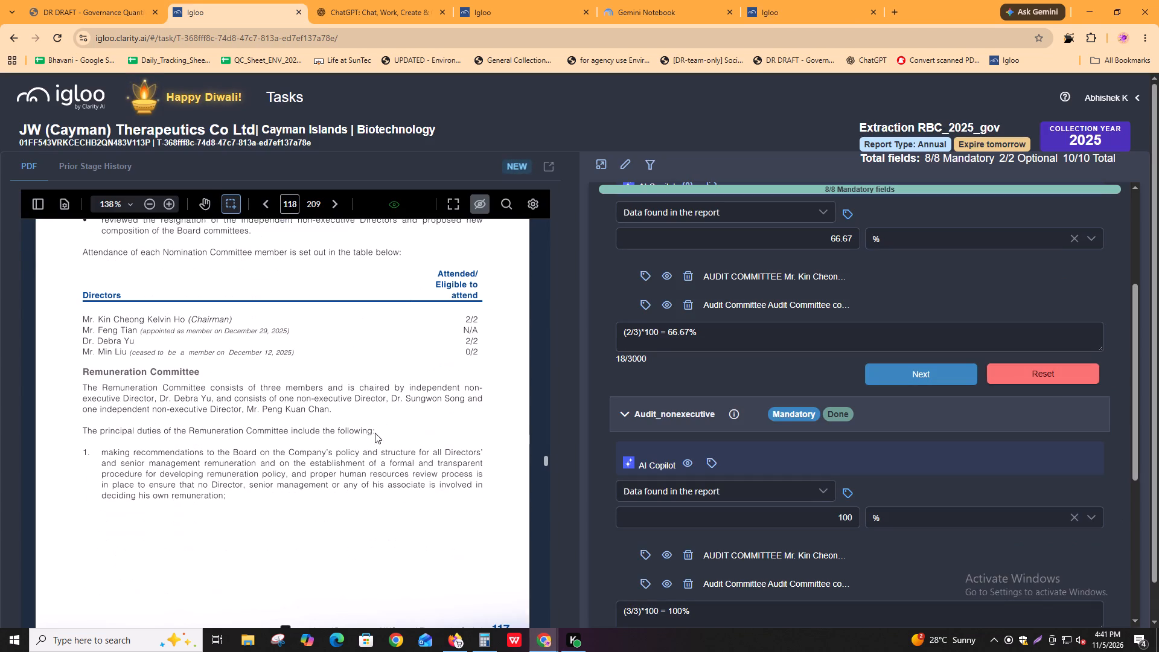
scroll(840, 403, down, 1)
scroll(840, 403, up, 4)
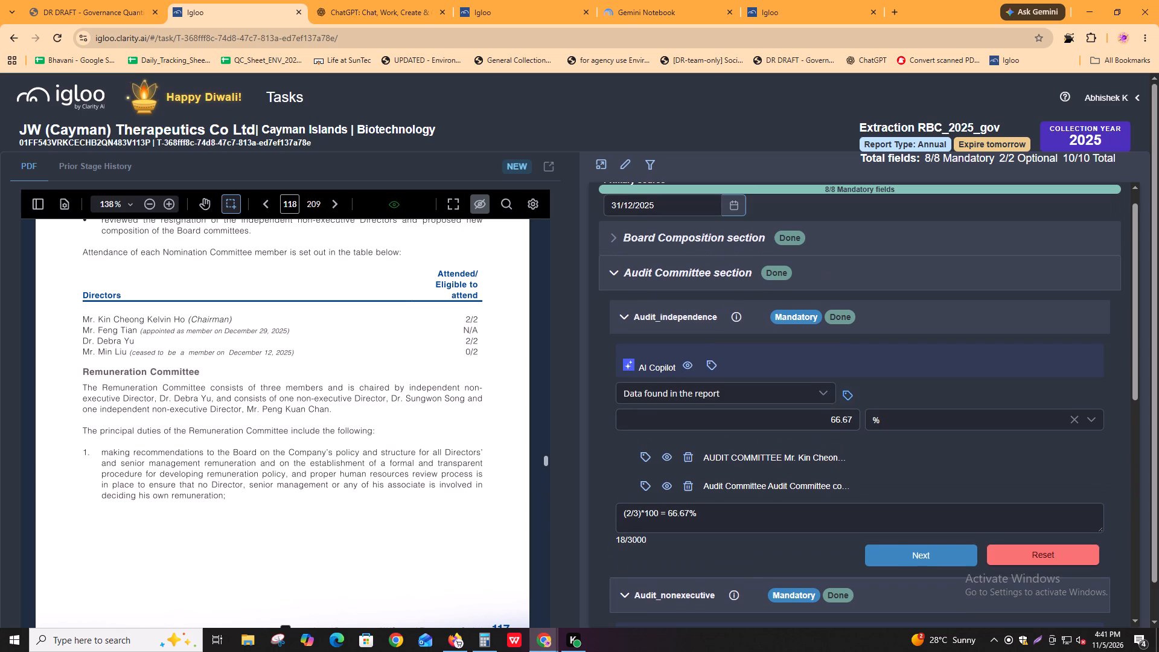
click(898, 547)
click(871, 344)
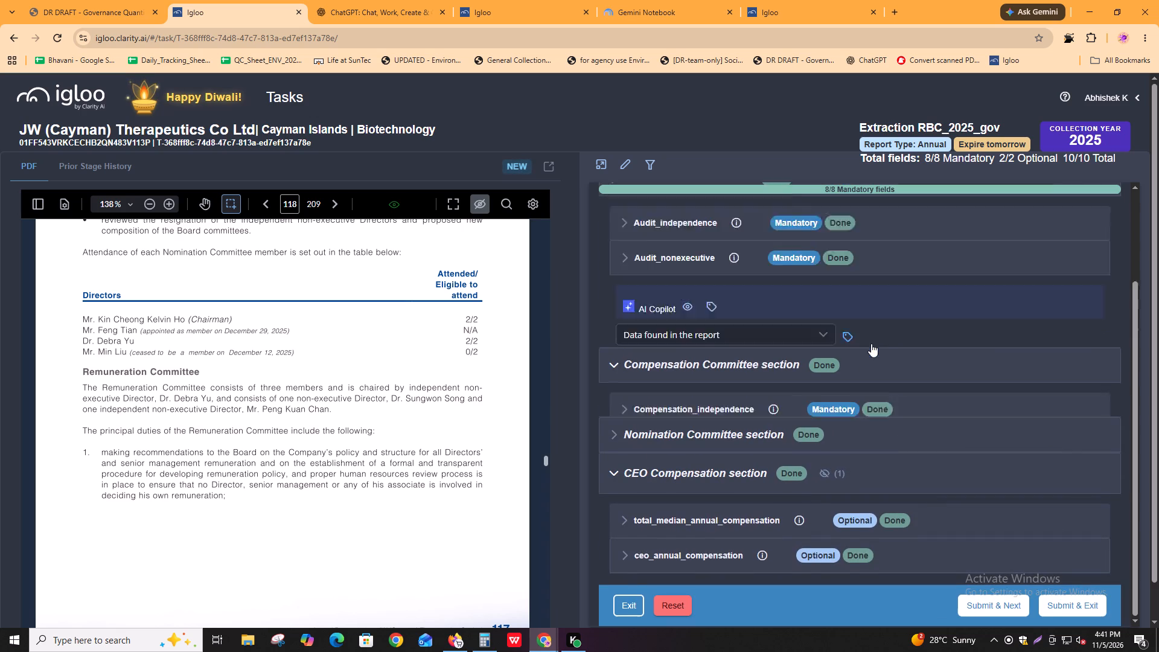
scroll(865, 351, up, 1)
click(861, 352)
click(866, 383)
scroll(866, 383, down, 3)
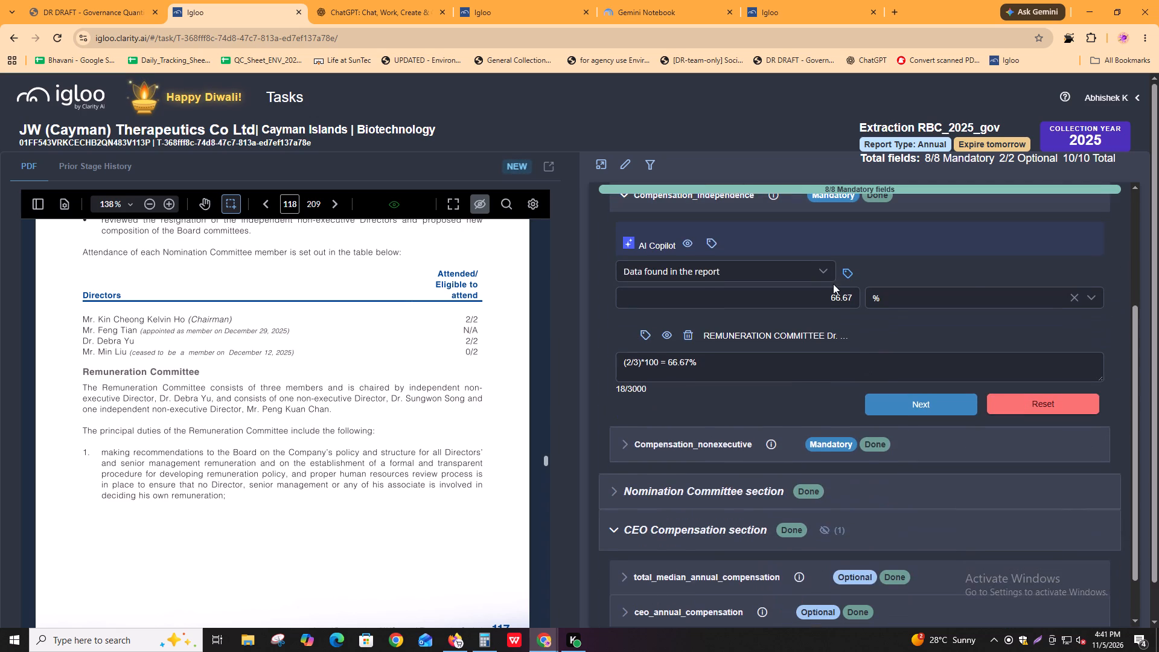
click(847, 276)
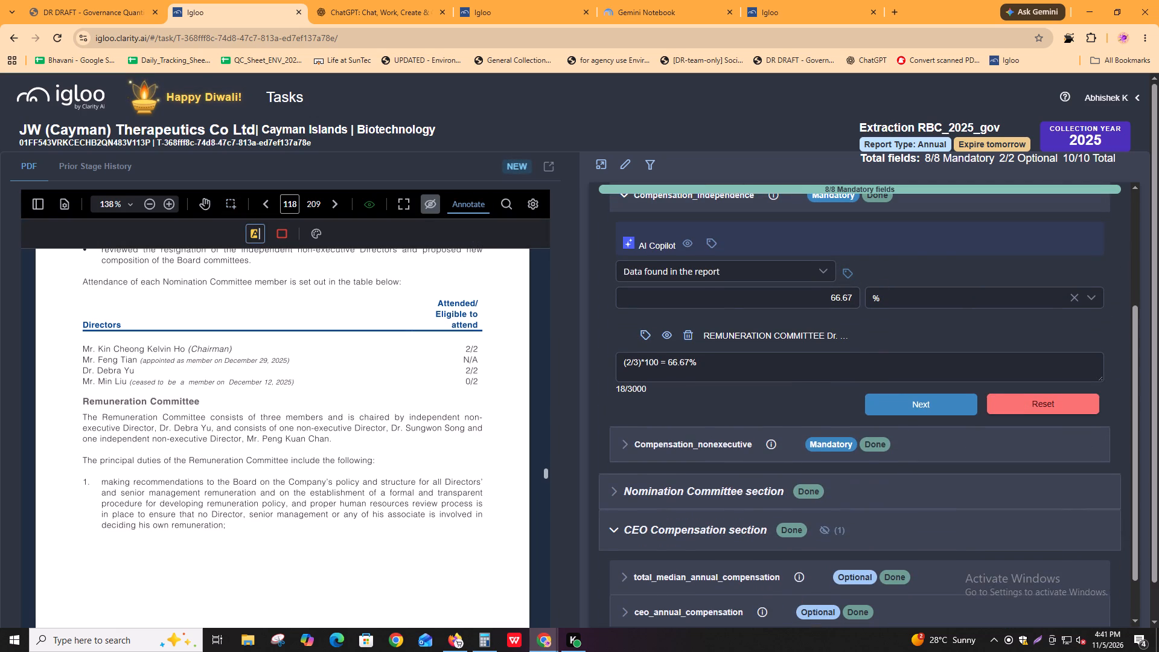
drag(83, 401, 331, 434)
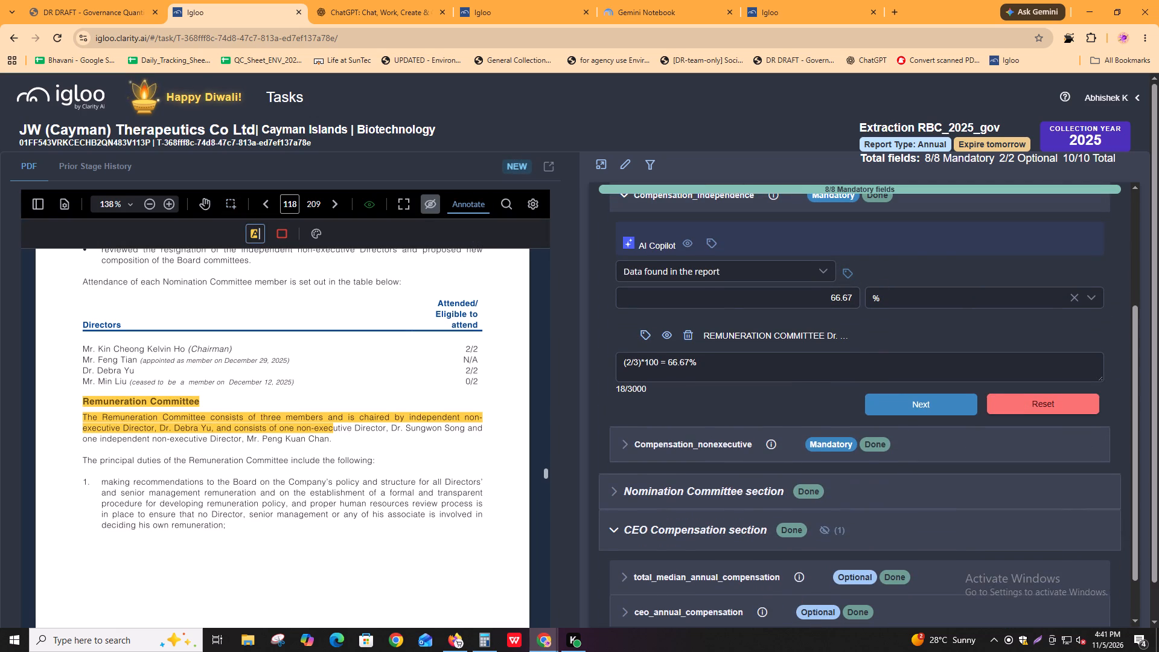
drag(331, 434, 333, 438)
Open Compensation_nonexecutive, tag the same Remuneration Committee heading and composition paragraph on page 118 as additional evidence, and advance to the Nomination Committee section.
click(908, 434)
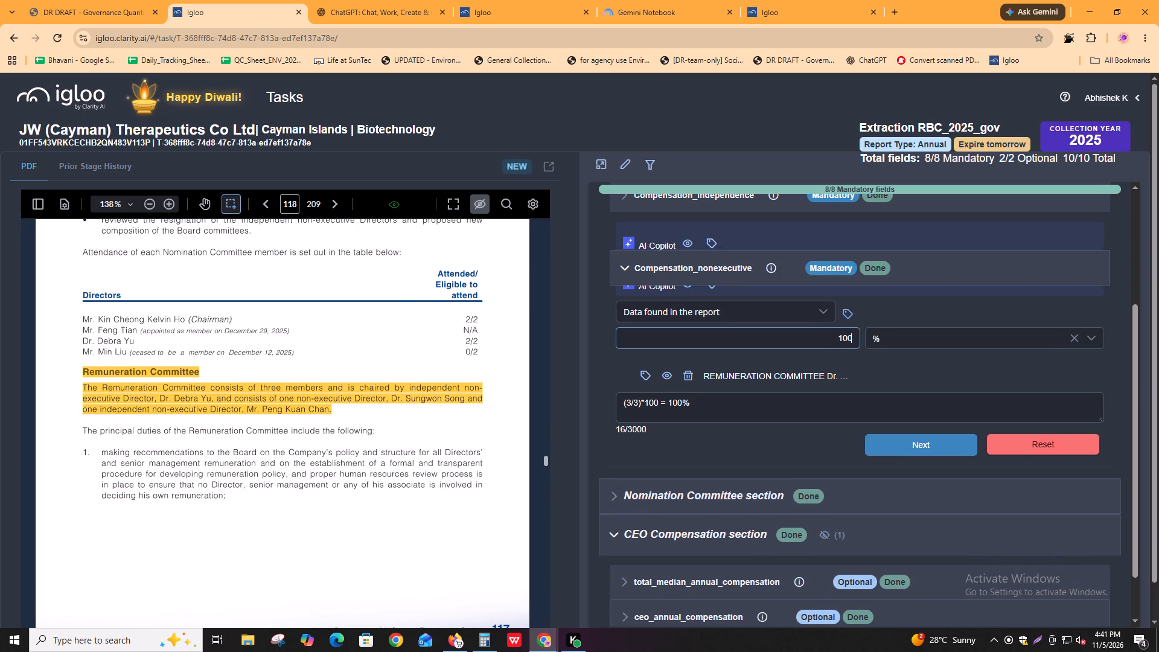
click(851, 308)
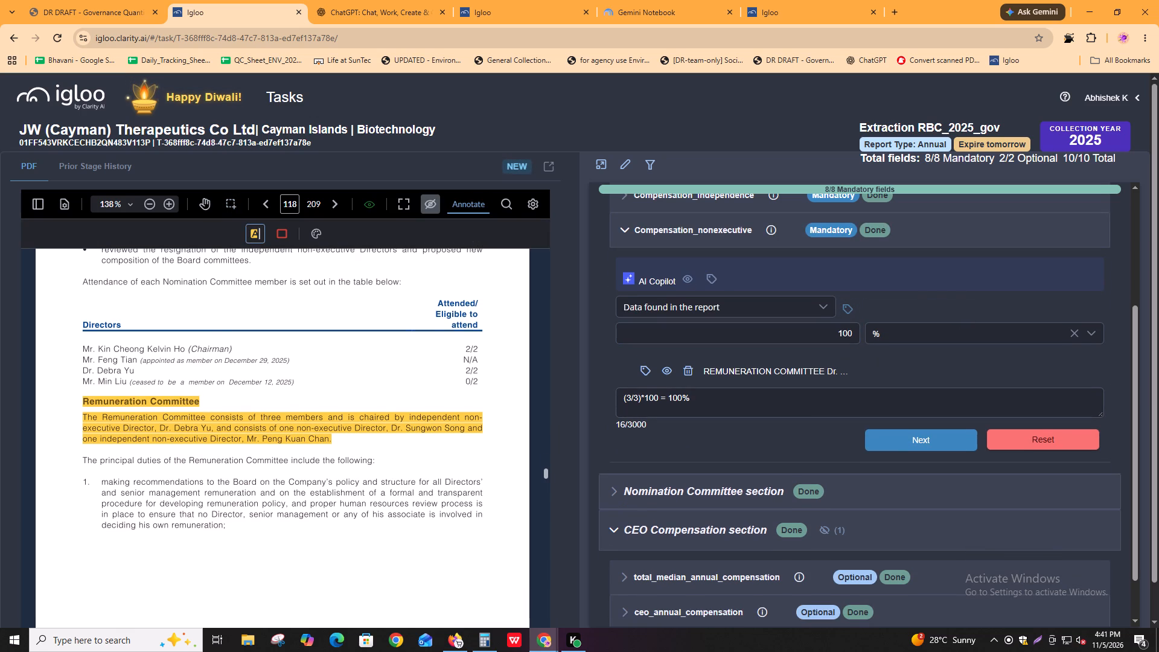
drag(78, 400, 378, 452)
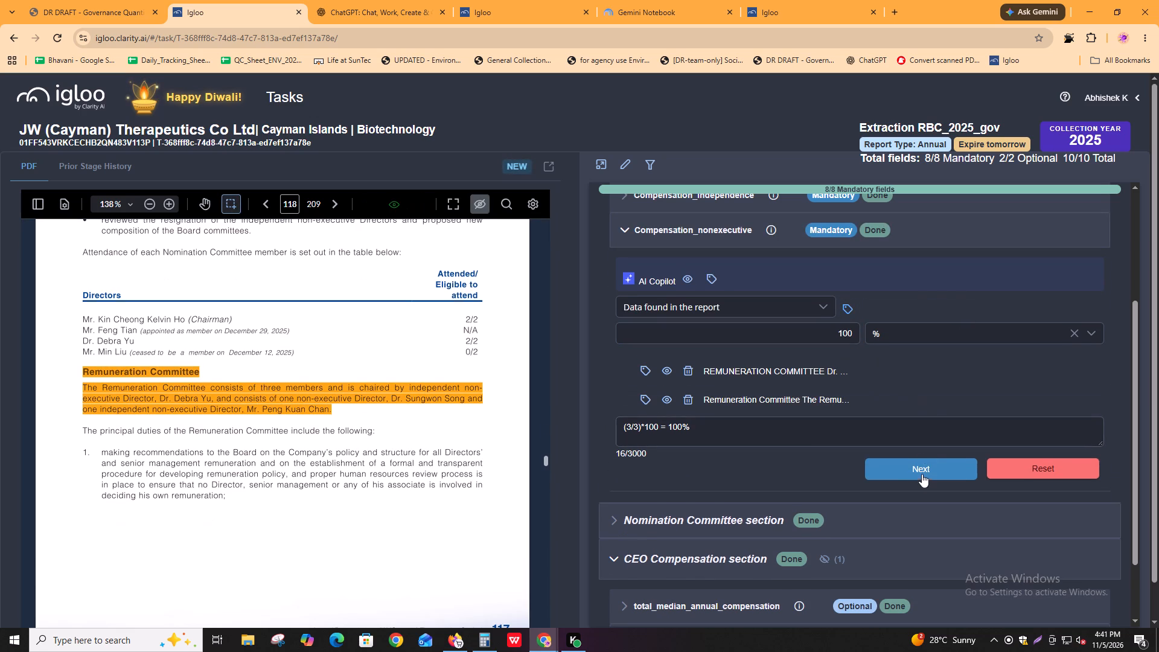
click(922, 475)
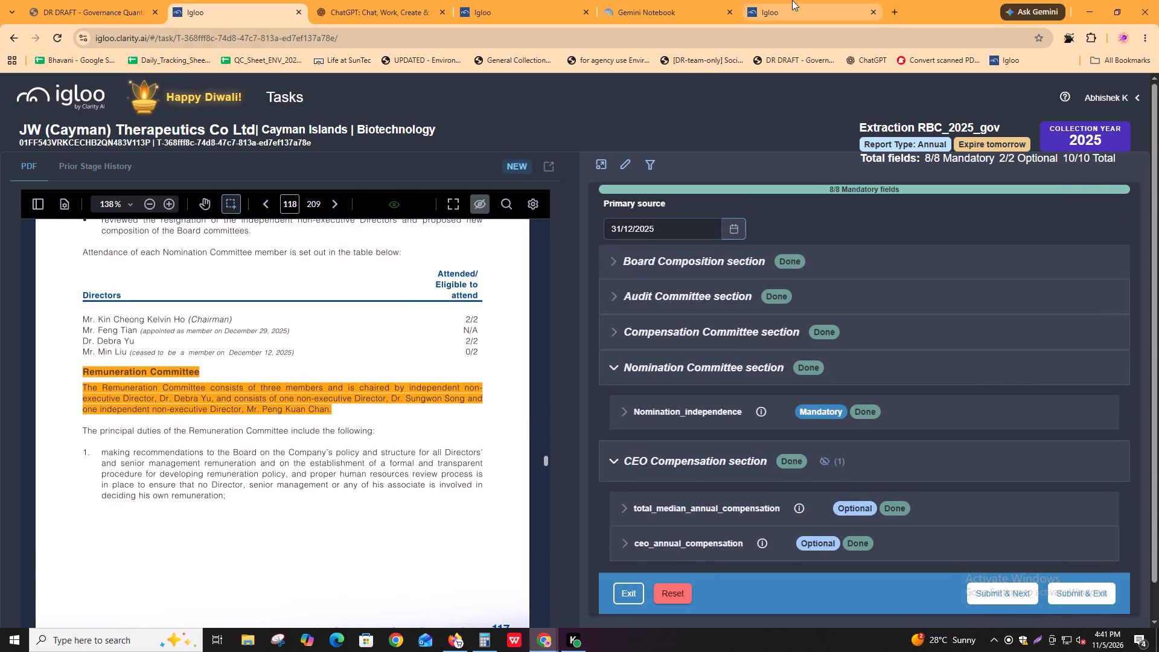
Return to the searched annual report and check the remaining "REMUNERATION COMMITTEE" matches from page 118 through page 208.
click(792, 0)
click(1135, 163)
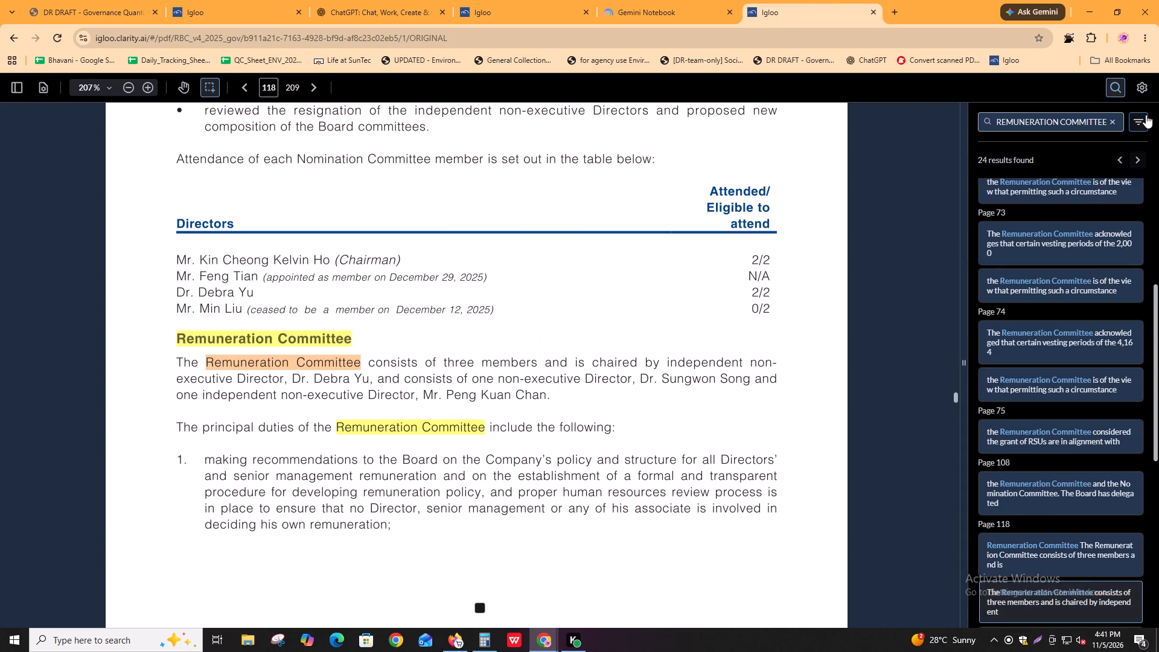
key(Return)
key(Return)
key(Return)
key(Return)
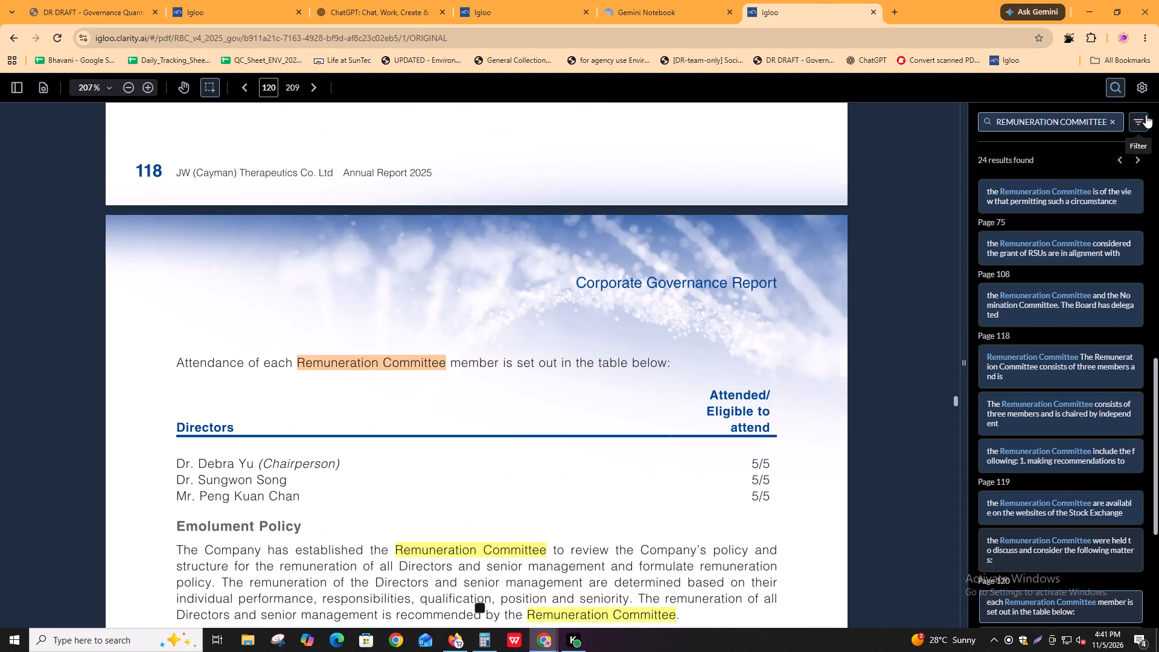
key(Return)
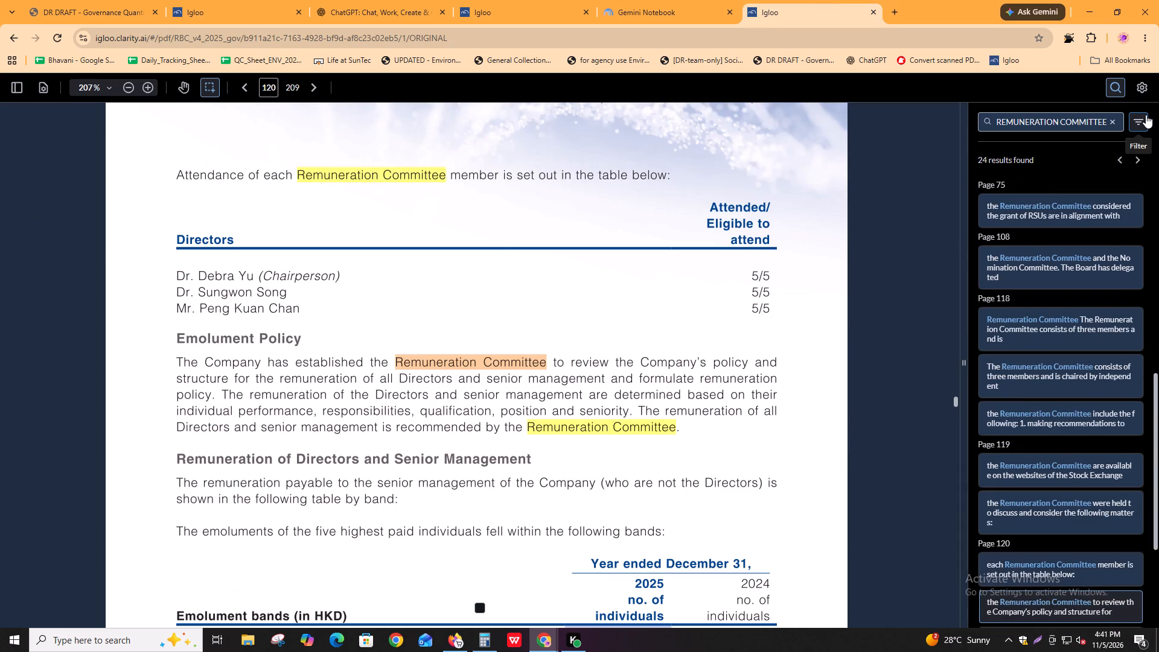
key(Return)
key(Return)
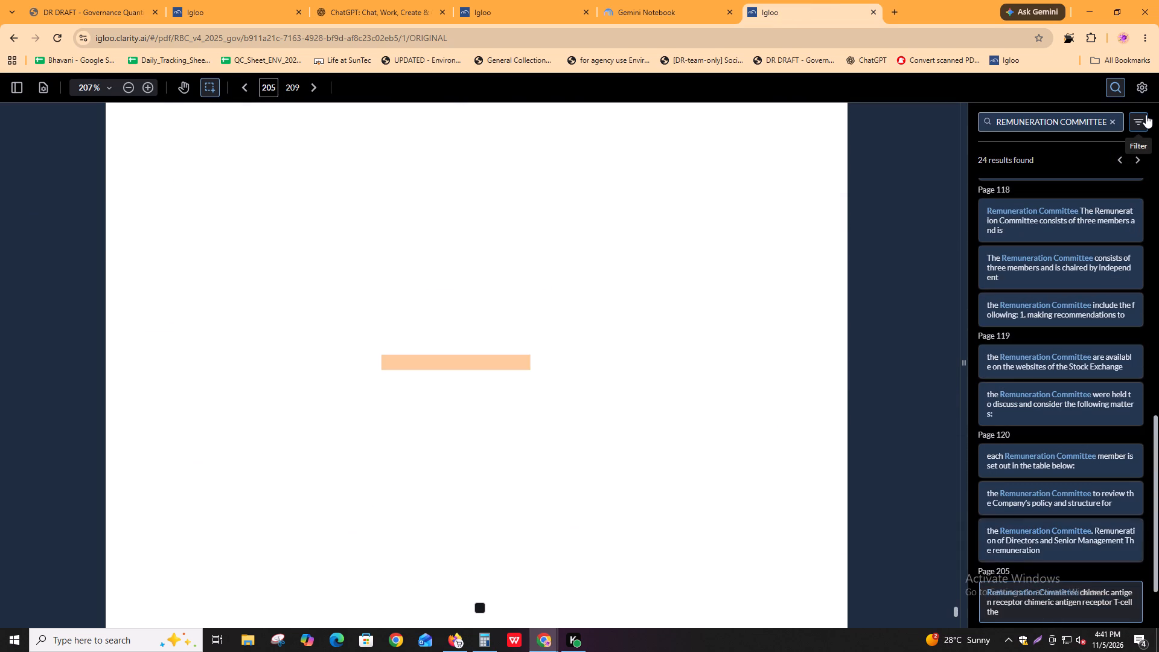
click(1119, 155)
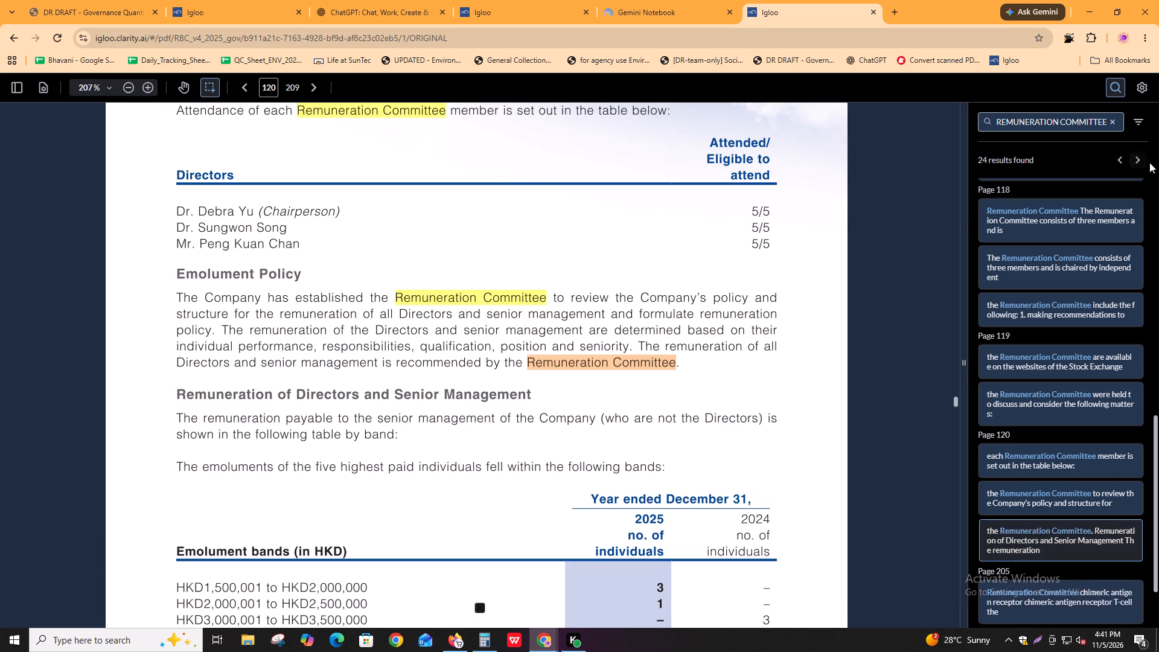
click(1149, 162)
click(1137, 158)
key(Return)
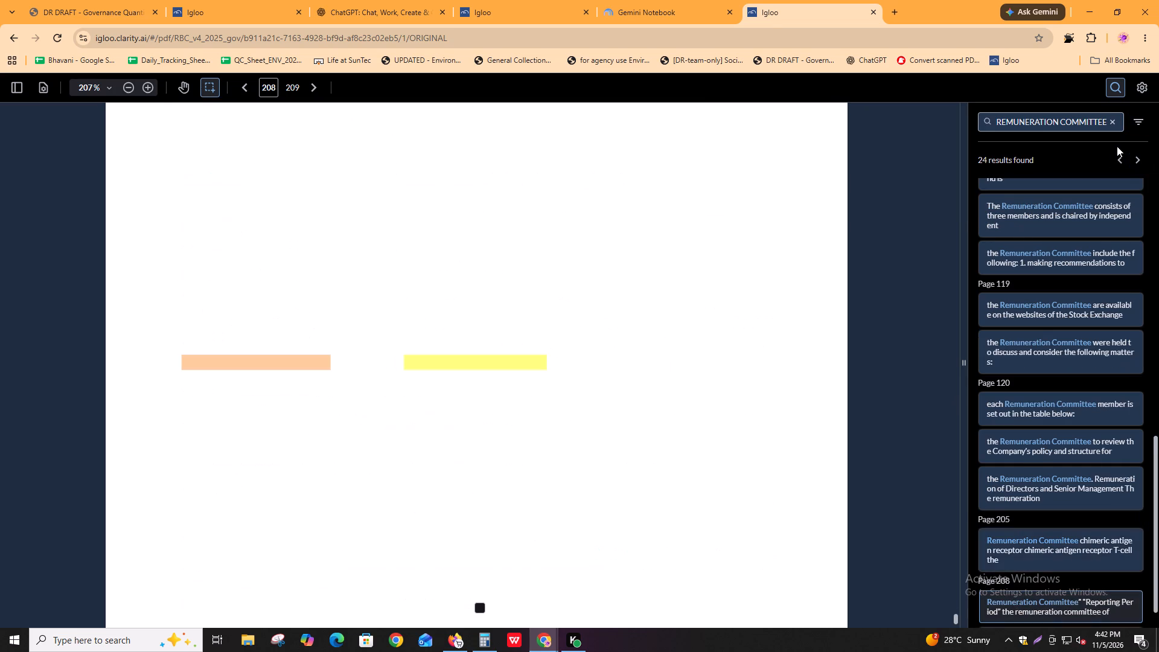
key(Return)
key(Return)
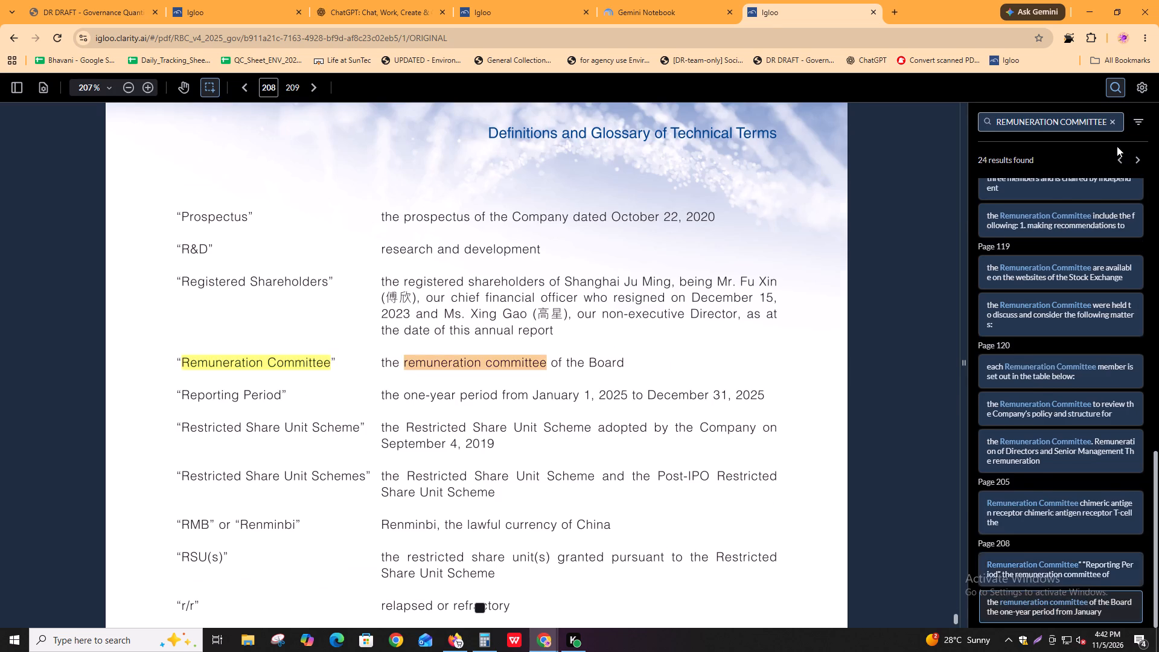
Search the annual report for "nomination".
triple_click(1062, 117)
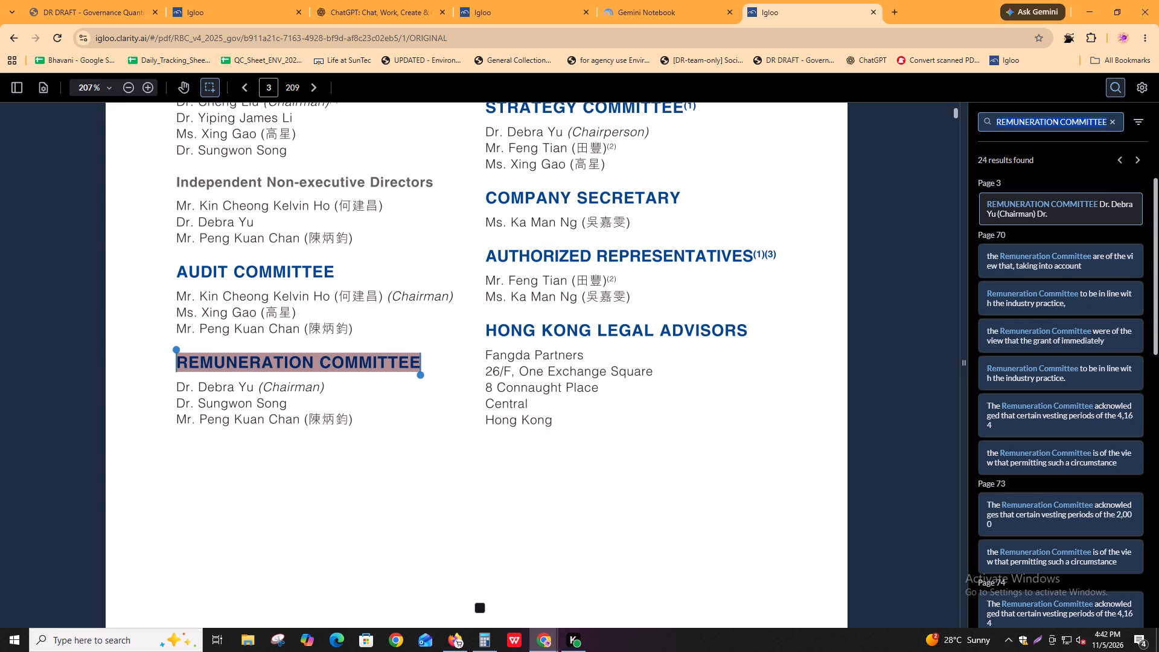
text(nmination)
key(space)
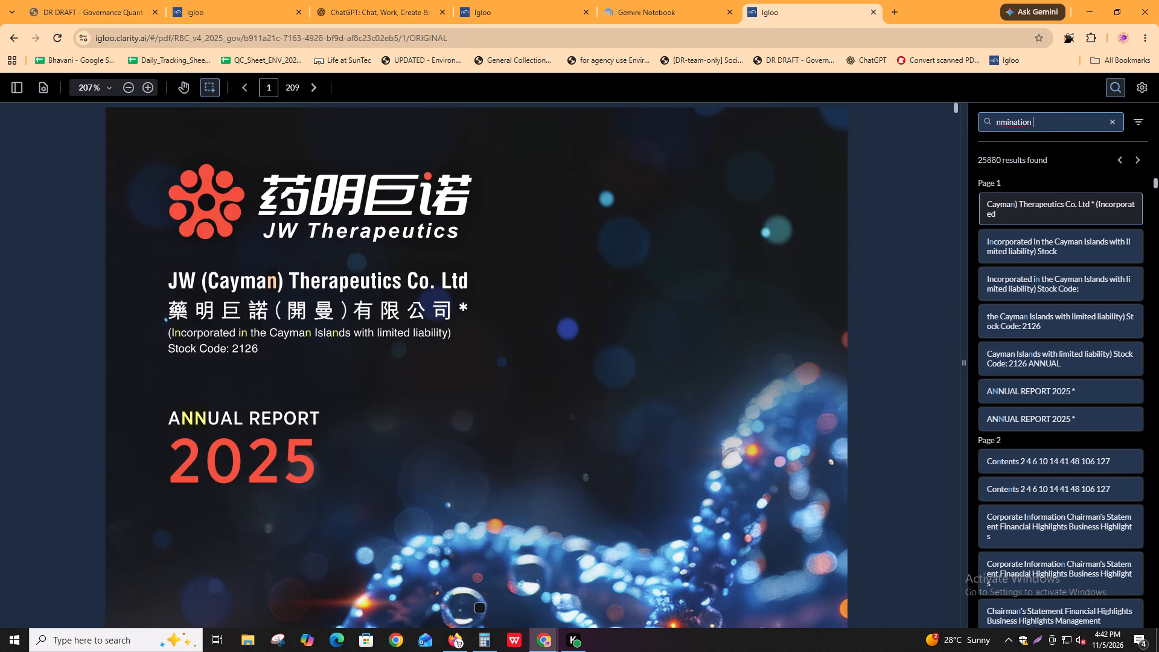
key(ctrl+a)
text(nomination)
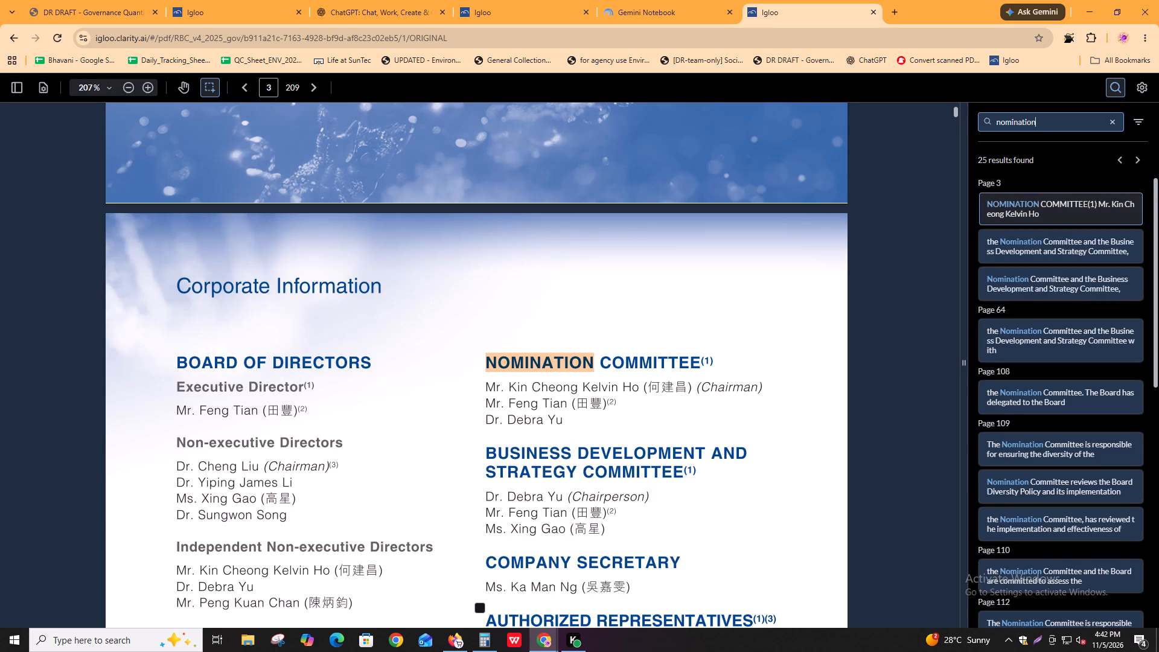
Check the "nomination" matches from page 3 through the Nomination Committee composition section on page 116.
click(1137, 163)
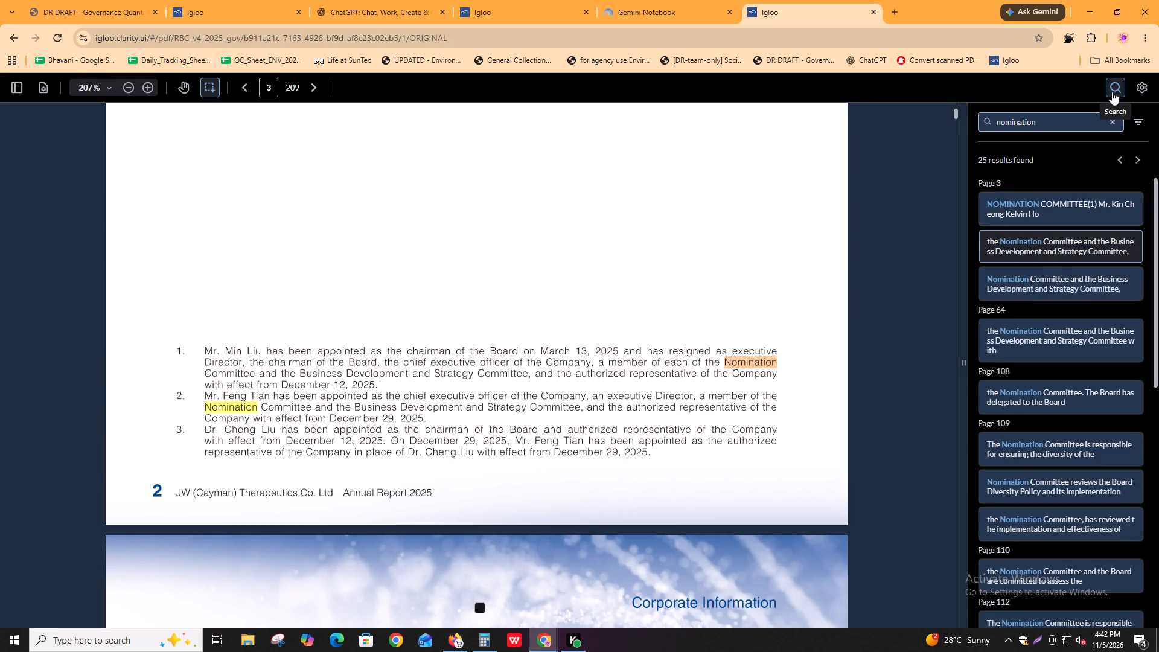
key(Return)
key(Return)
key(Return)
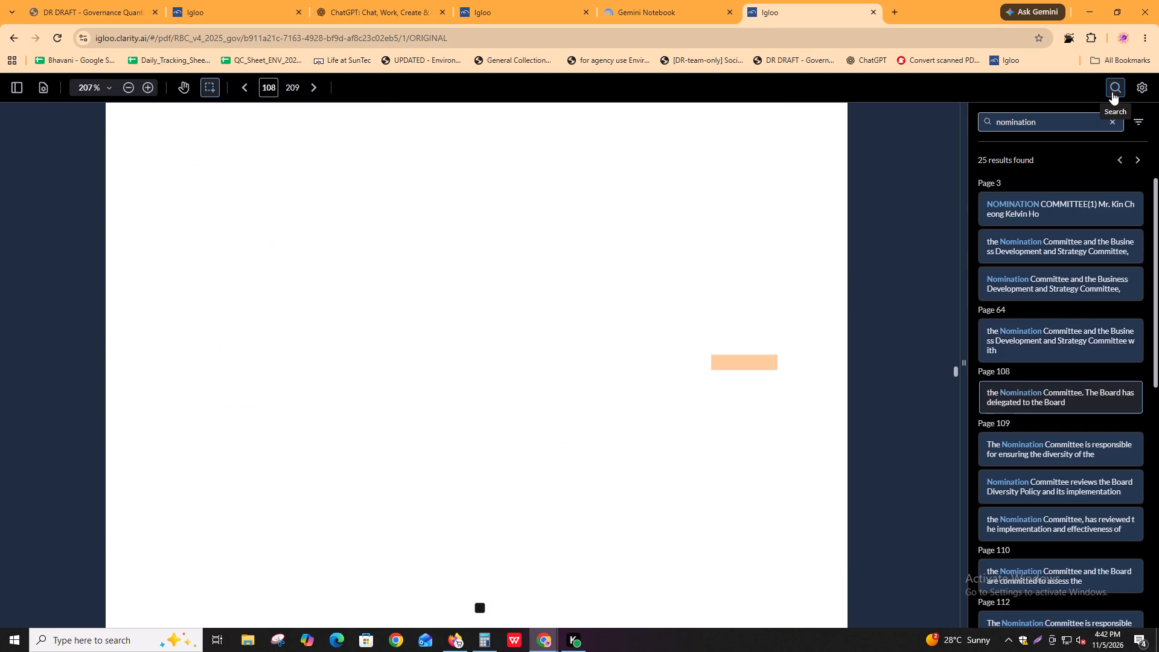
key(Return)
key(Return)
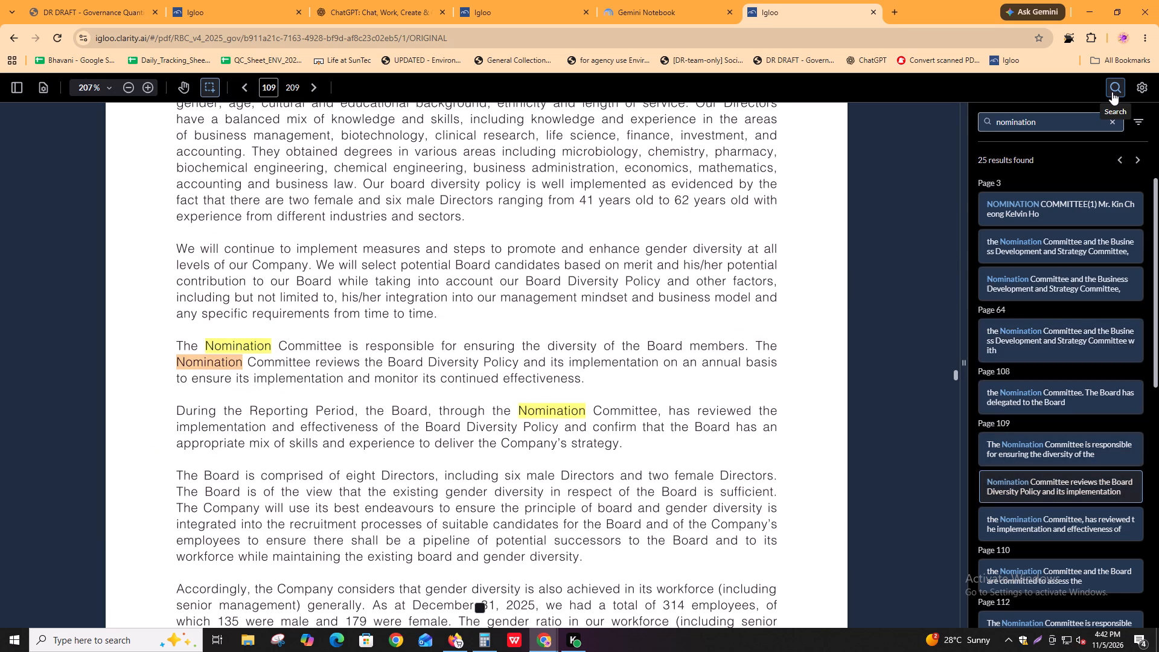
key(Return)
key(Return)
key(Return)
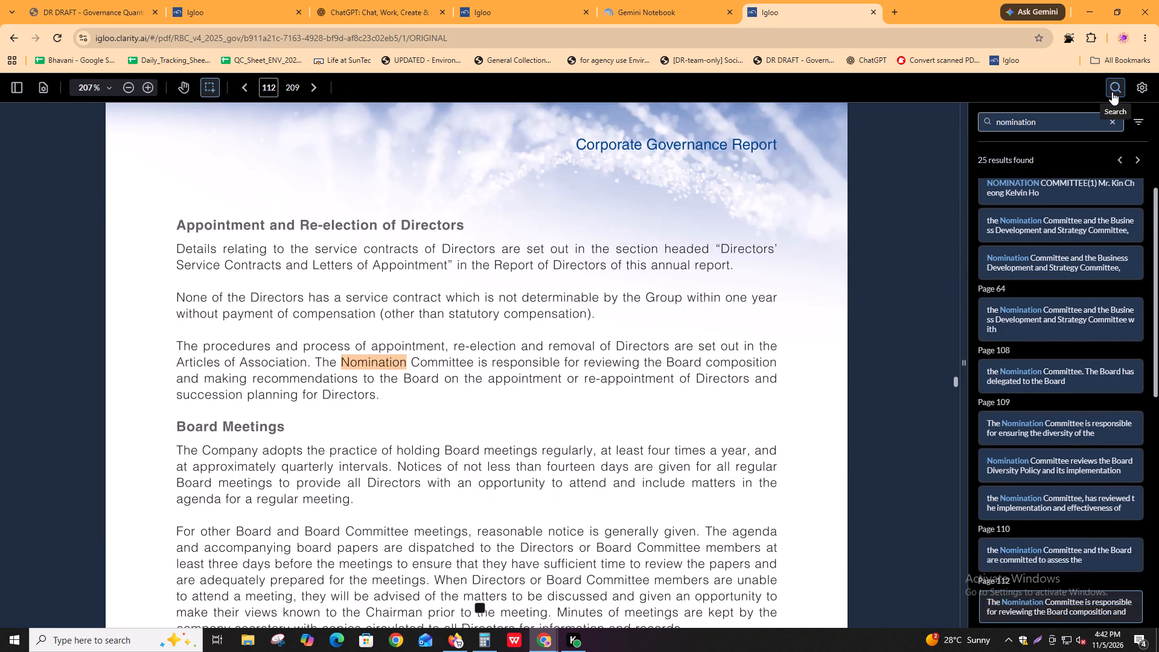
key(Return)
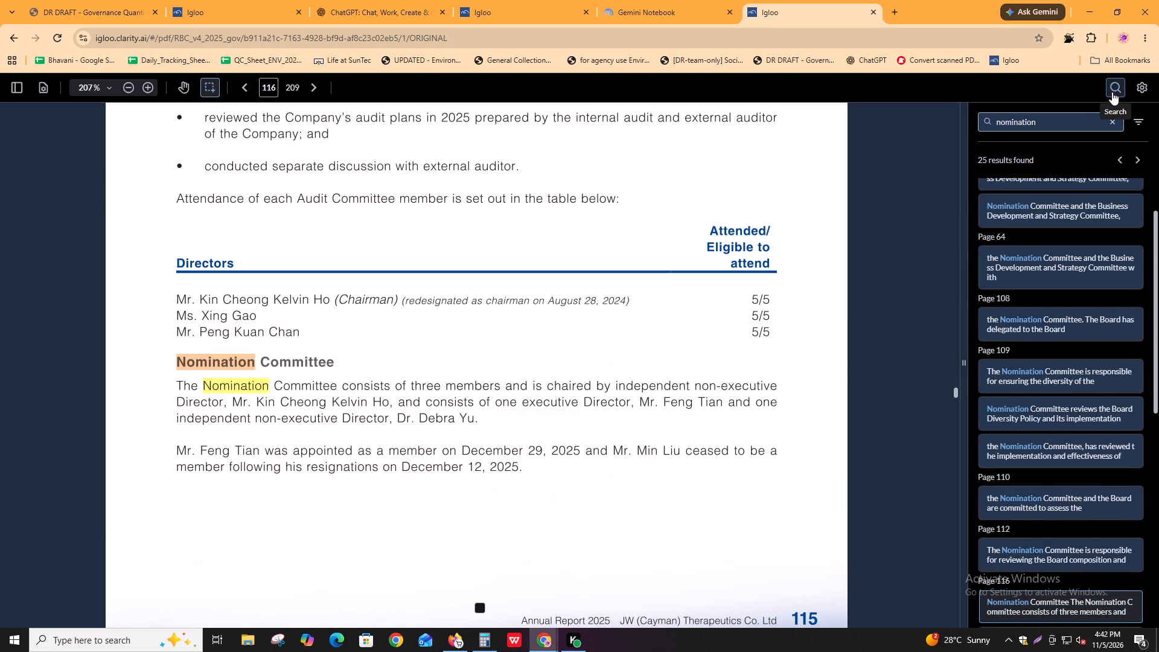
In the extraction form, open Nomination_independence and tag the Nomination Committee heading and composition paragraph on page 116 as additional evidence.
click(247, 0)
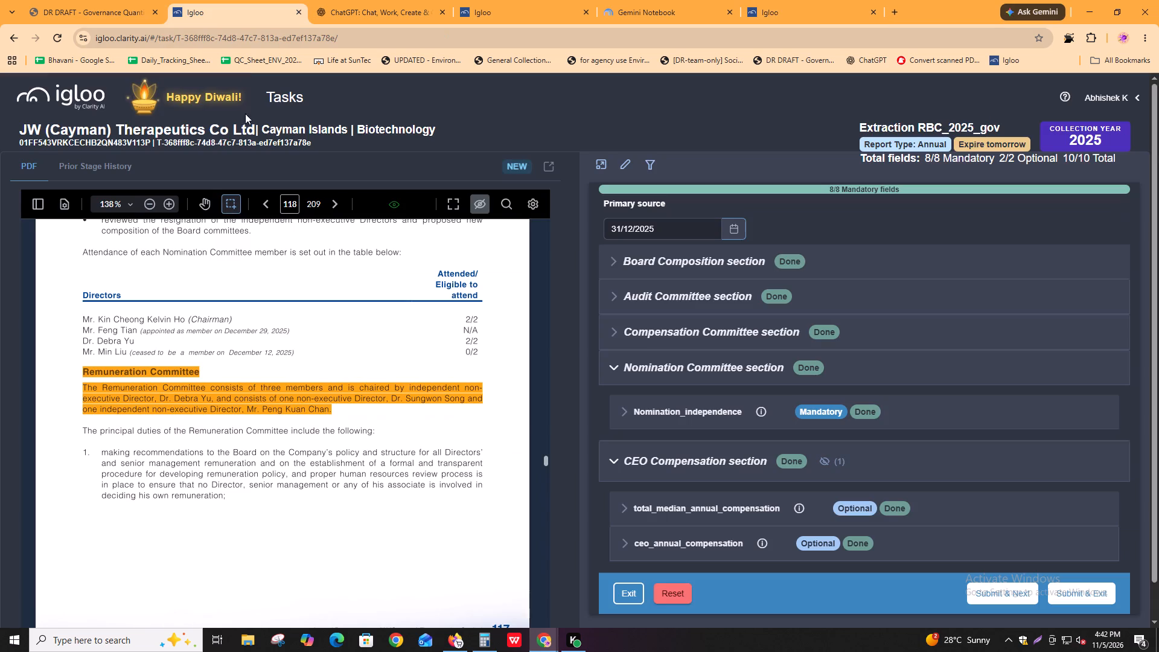
click(290, 196)
text(116)
key(Return)
scroll(148, 540, down, 3)
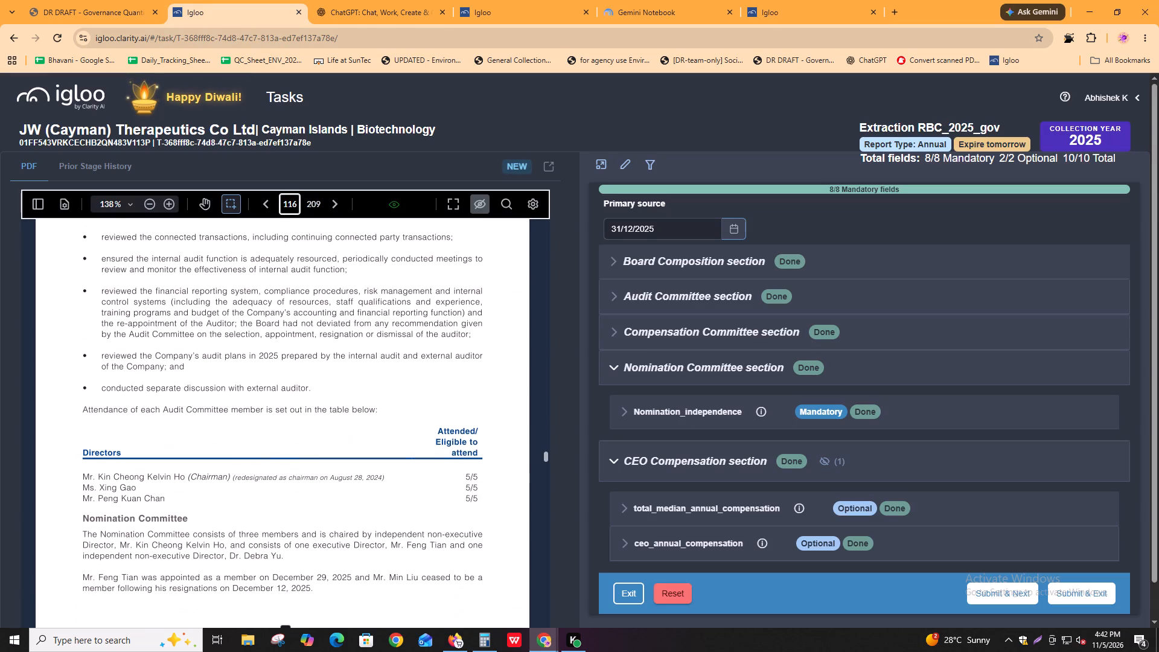
scroll(232, 546, down, 1)
click(697, 416)
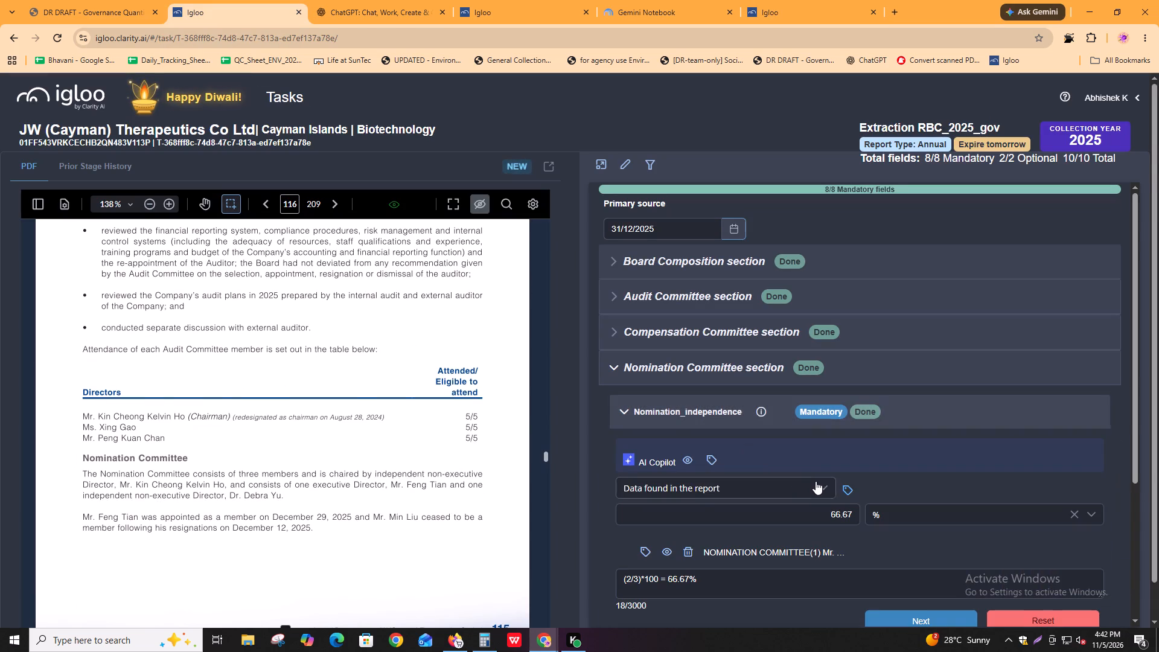
click(845, 487)
drag(78, 487, 104, 502)
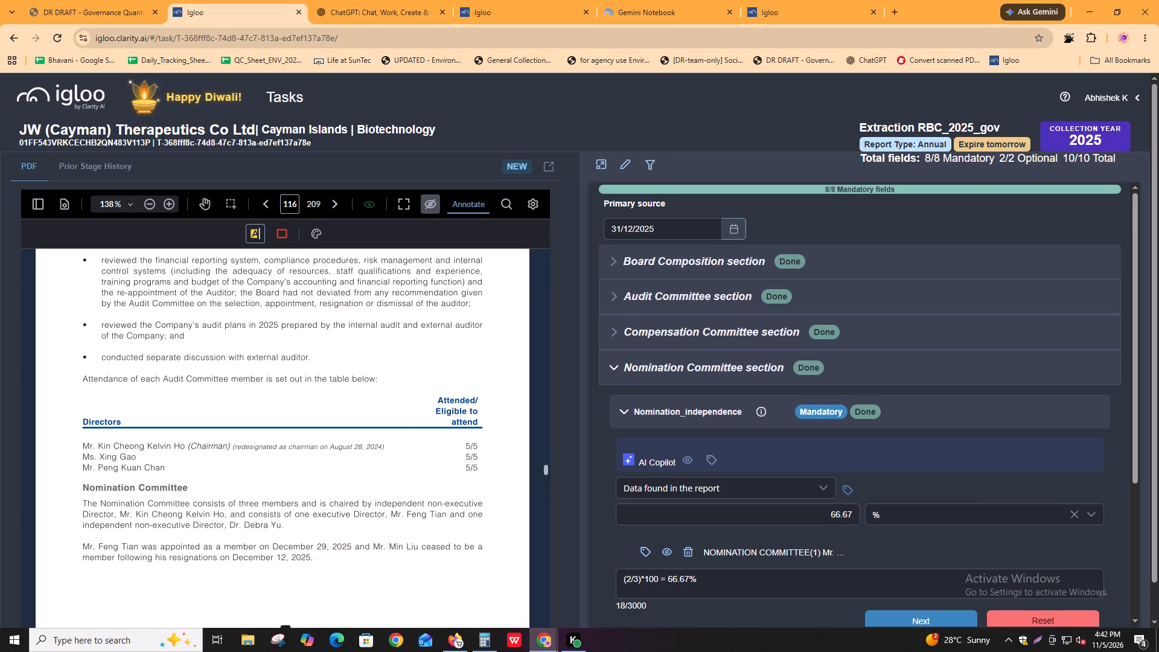
drag(104, 502, 295, 530)
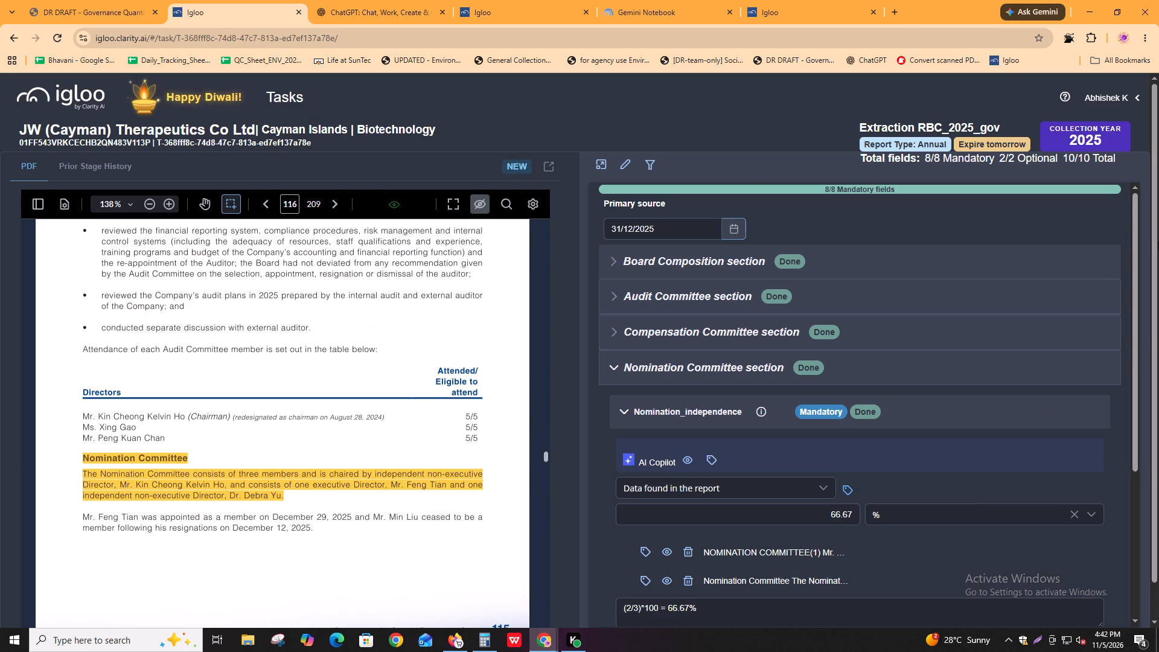
Return to the searched annual report and check the remaining "nomination" matches from page 116 through page 207.
click(828, 1)
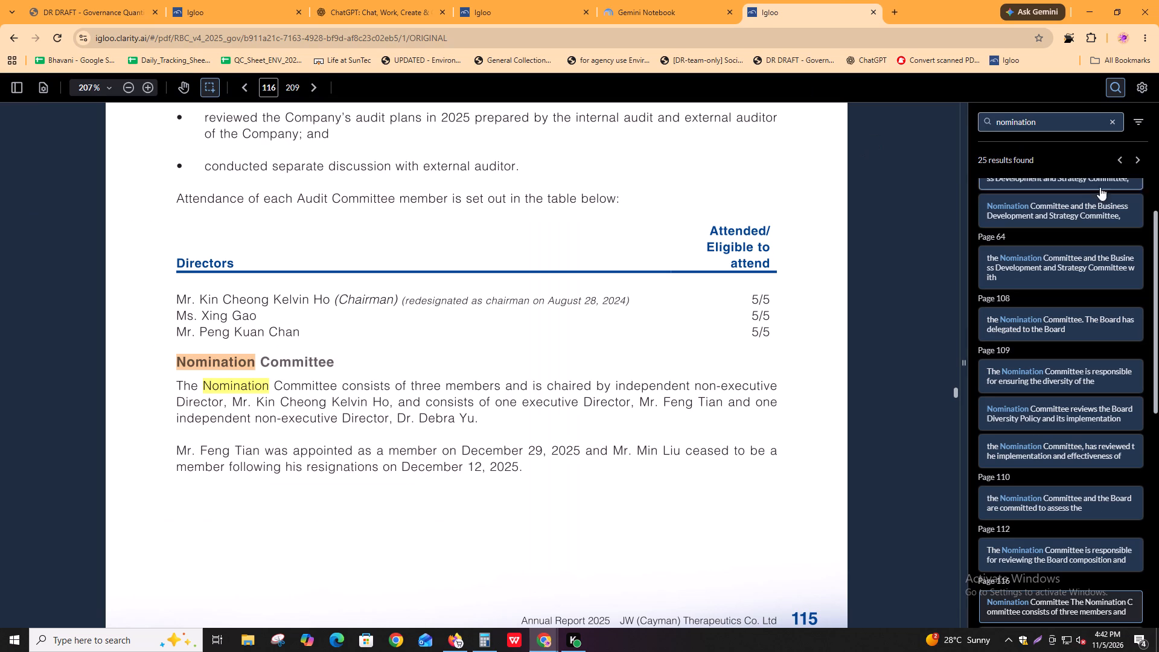
click(1135, 161)
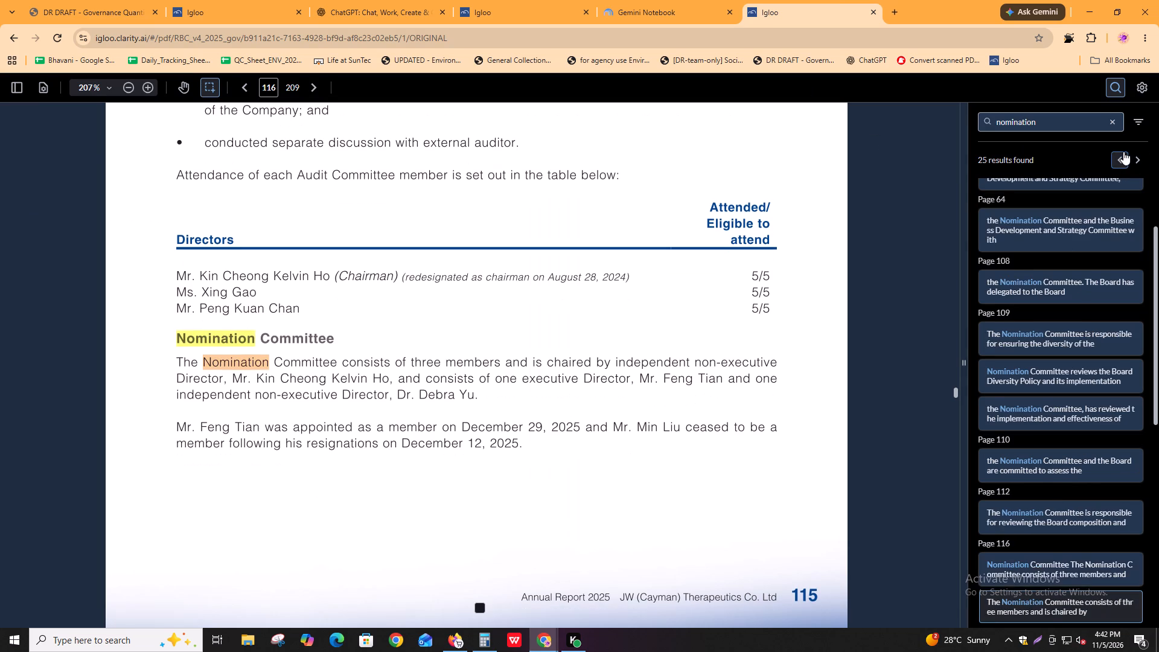
key(Return)
key(Return)
key(Return)
key(Return)
key(Return)
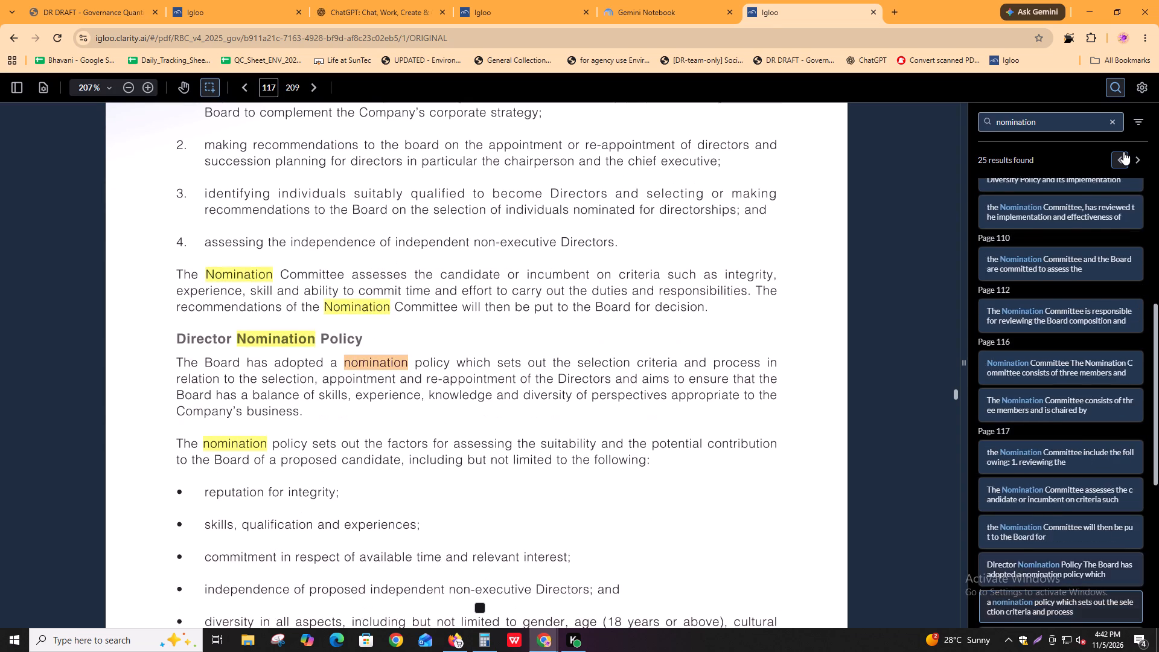
key(Return)
key(Return)
key(Return)
key(Return)
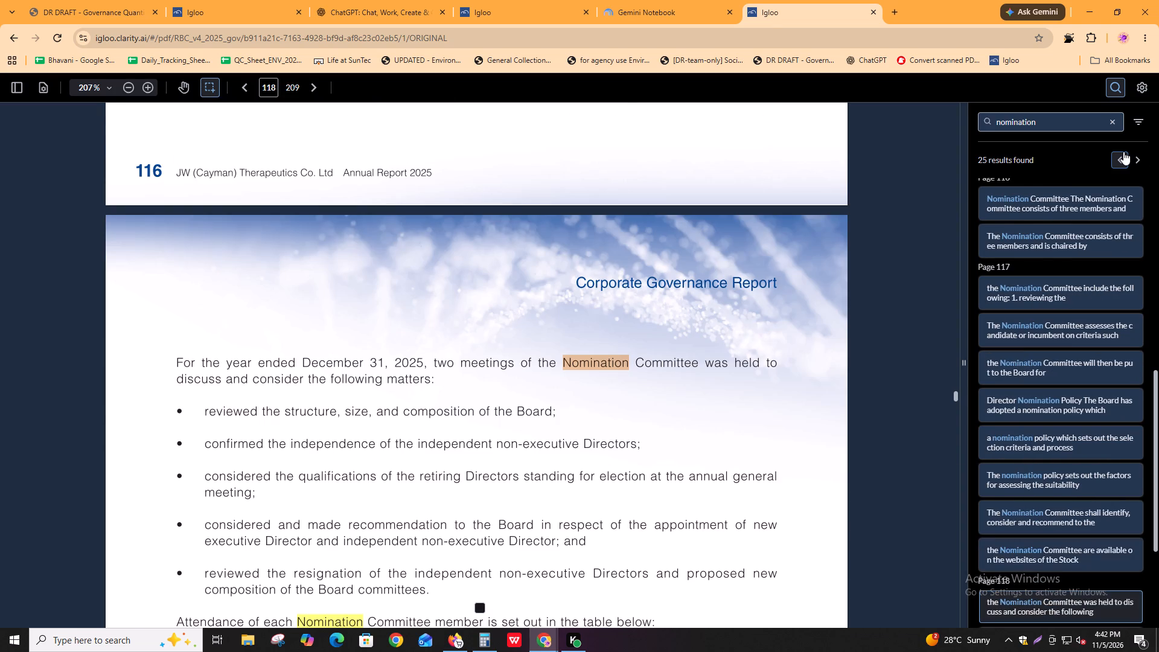
key(Return)
key(Return)
key(Return)
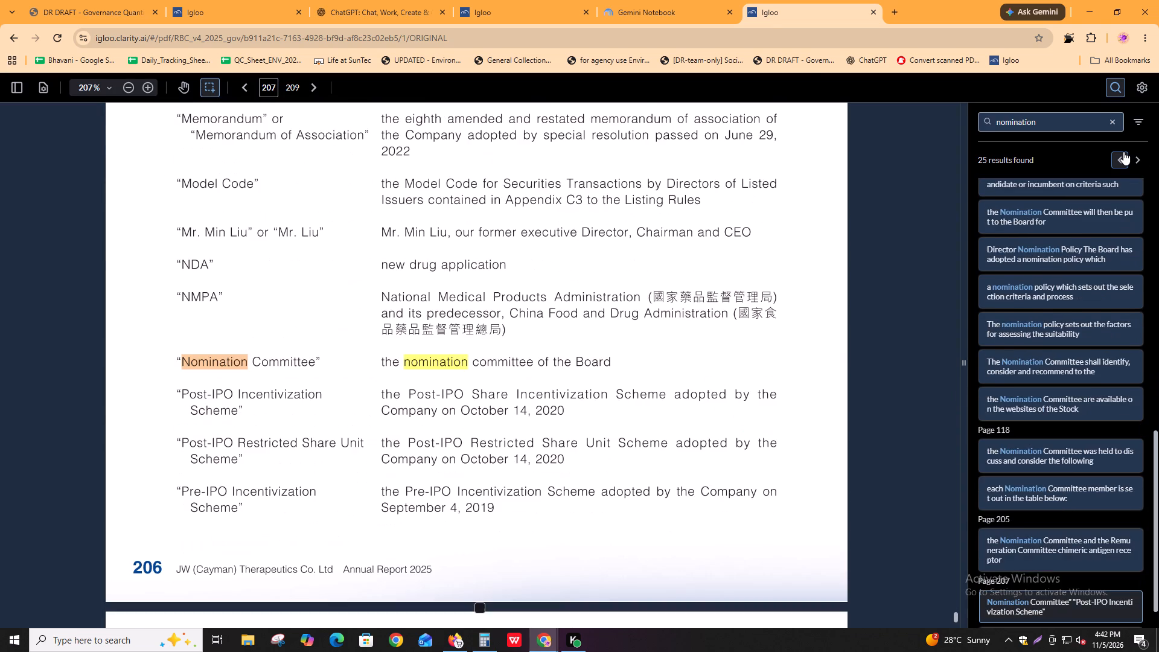
key(Return)
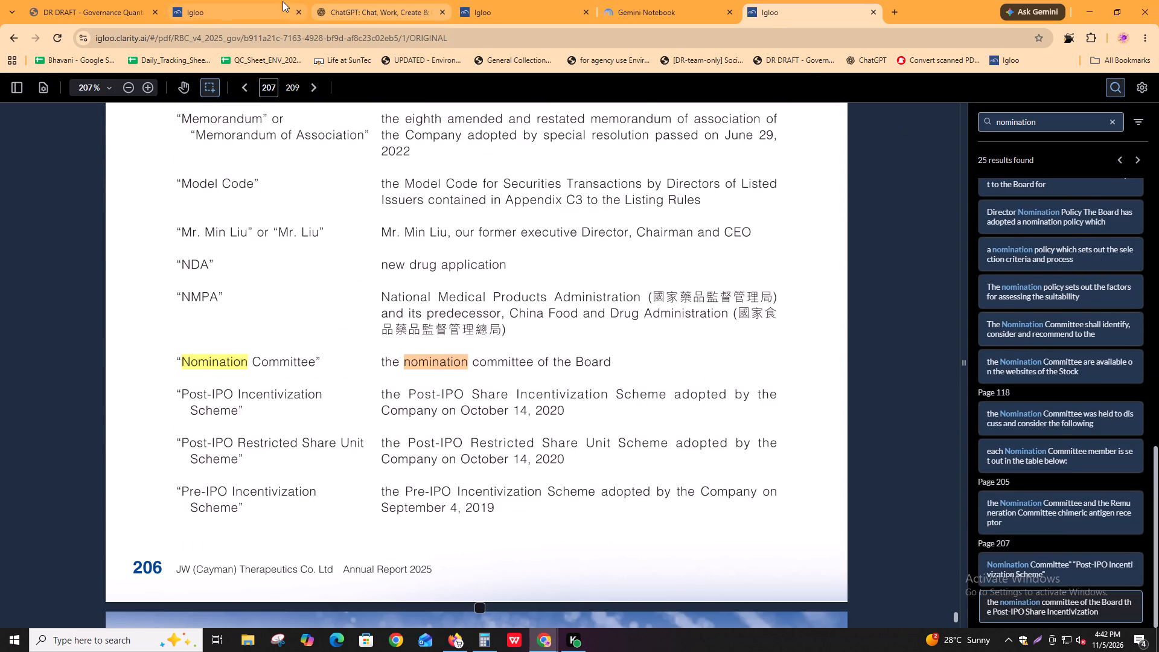
Return to the extraction form and advance from Nomination_independence to the CEO Compensation section.
click(222, 10)
scroll(784, 412, down, 3)
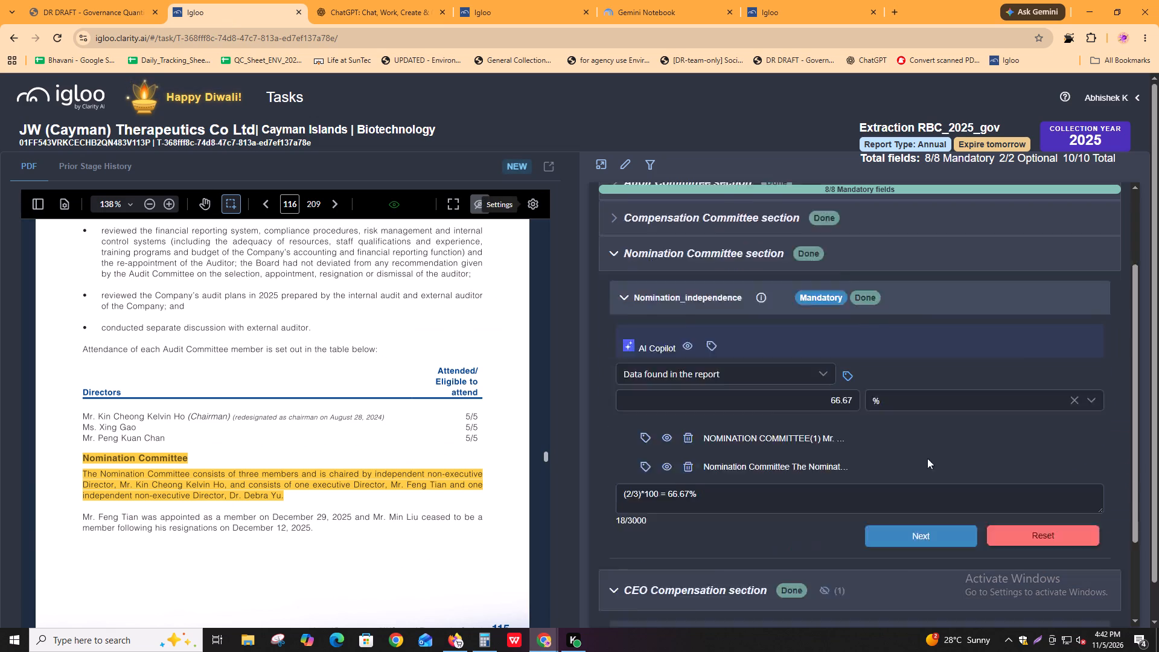
click(937, 476)
Review the total_median_annual_compensation and ceo_annual_compensation entries in the CEO Compensation section.
click(747, 453)
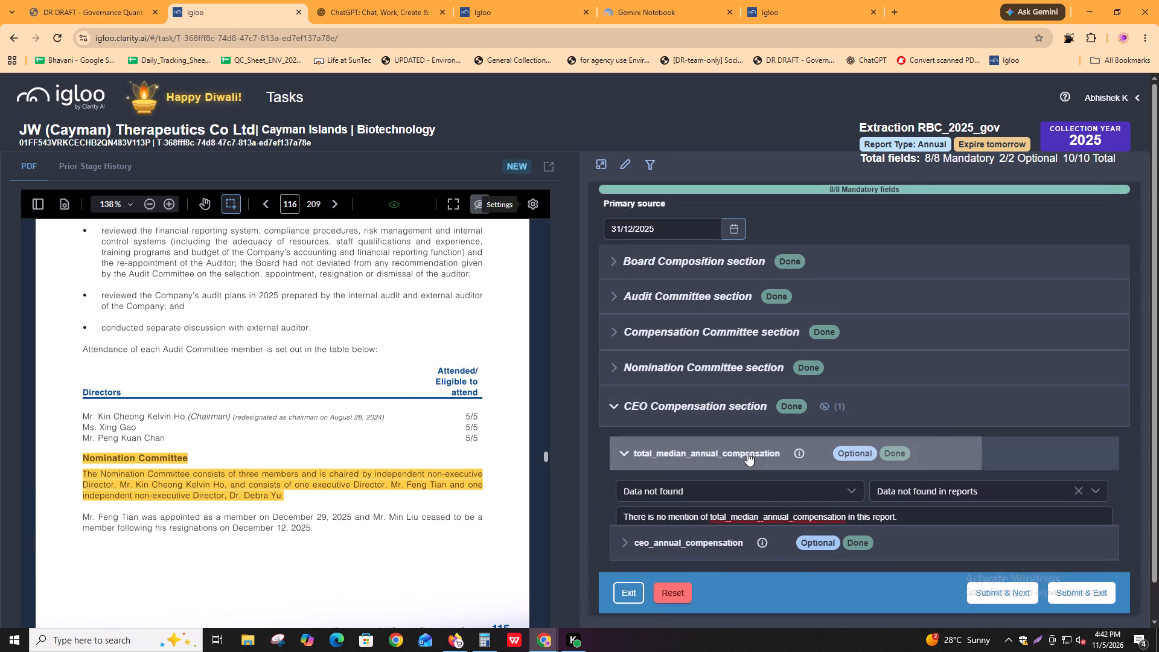
scroll(747, 453, down, 2)
click(737, 408)
click(745, 508)
click(744, 497)
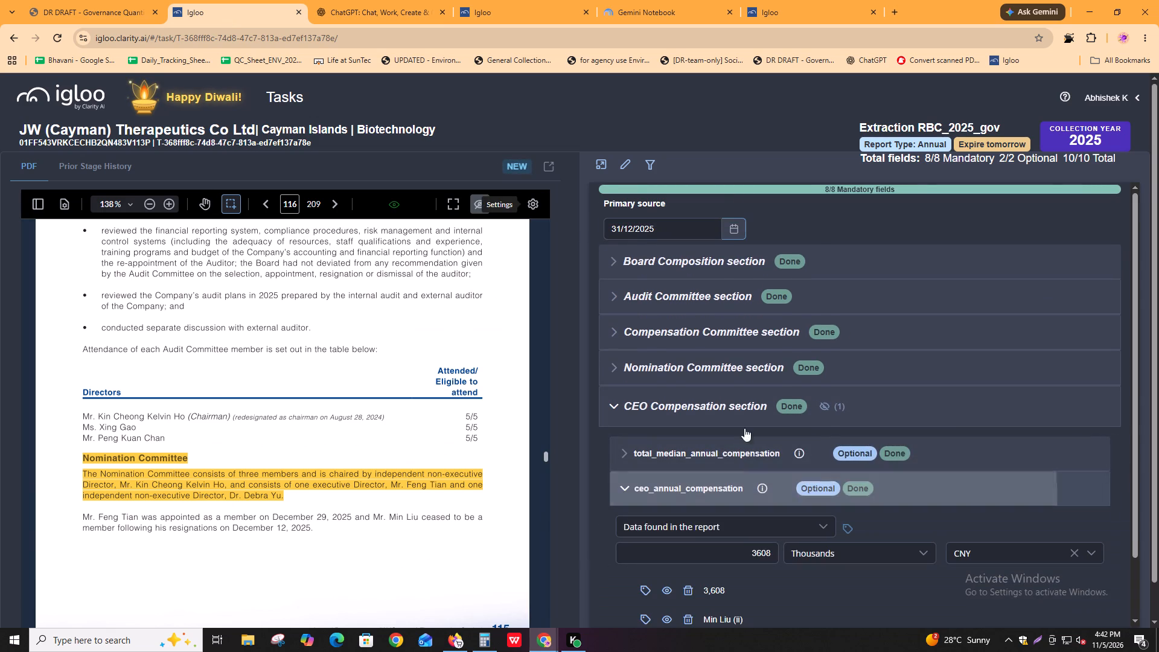
Search the annual report for "salary", and replace the search term with "highest".
click(787, 11)
click(1061, 120)
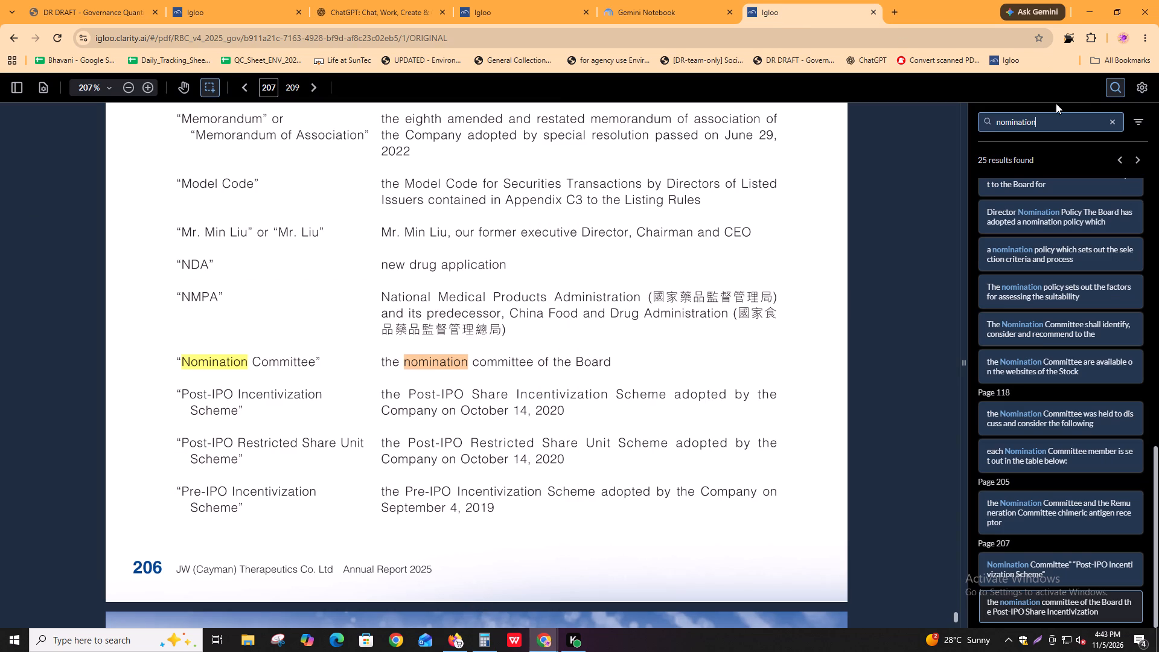
key(ctrl+a)
text(salary)
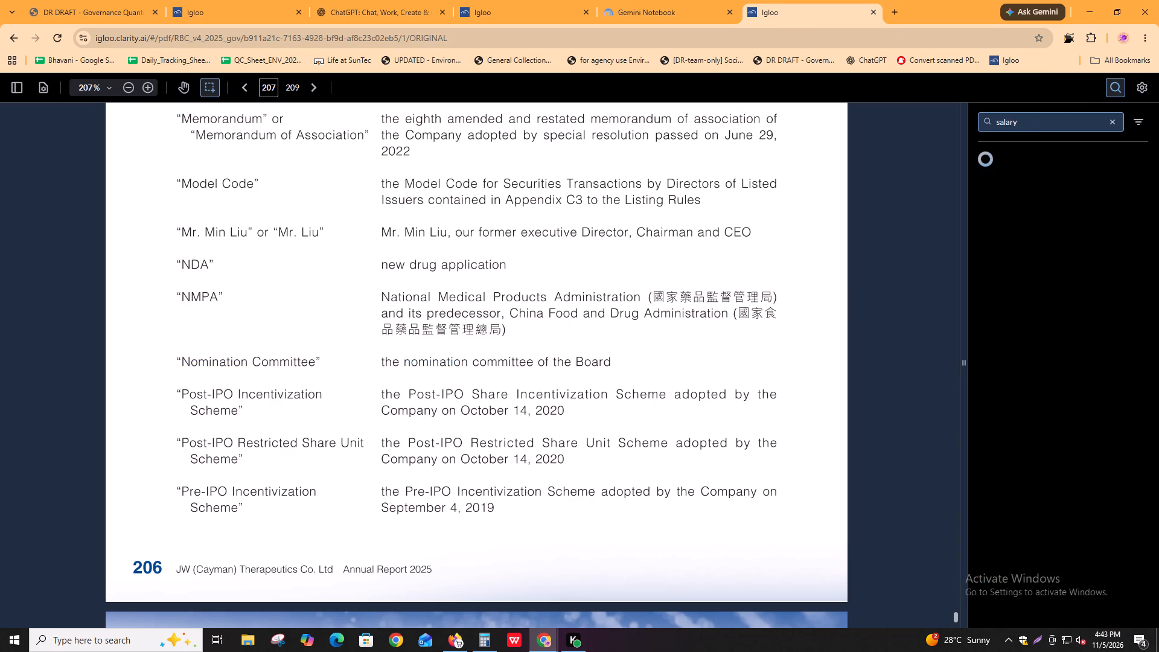
key(ctrl+a)
text(highest)
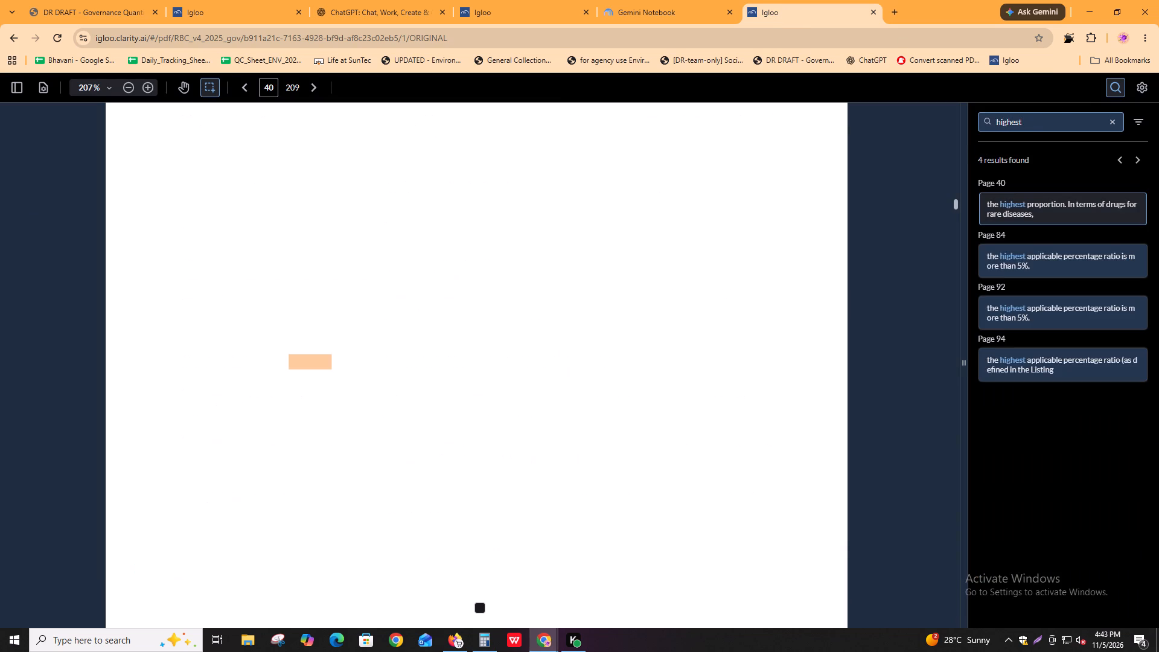
key(ctrl+a)
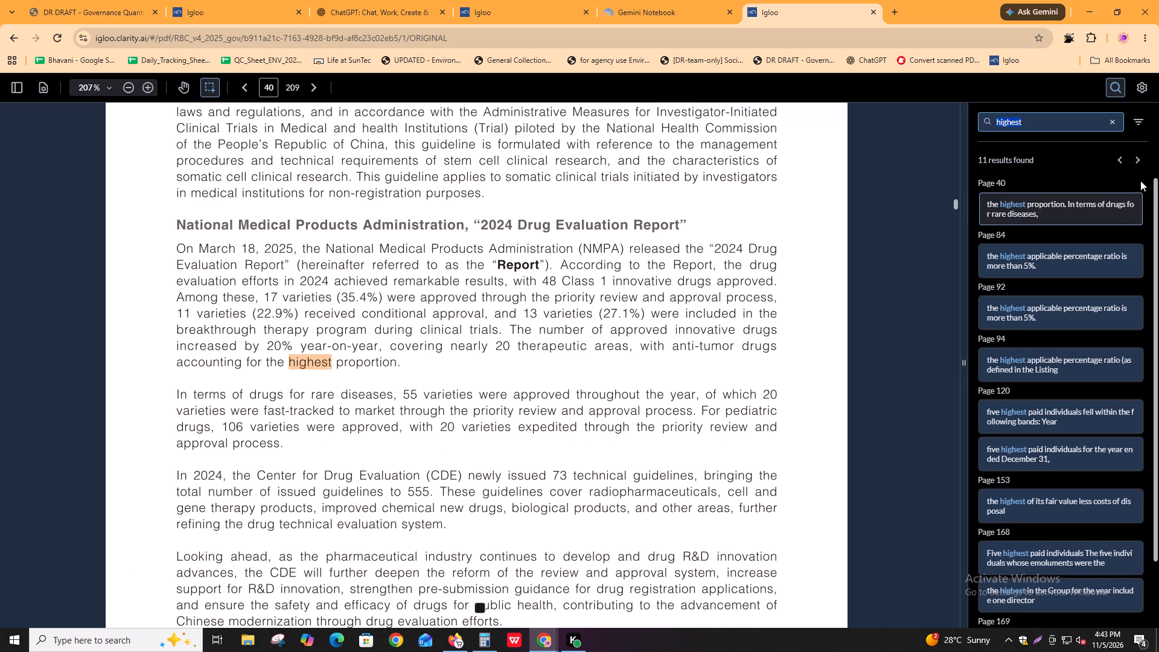
Check the "highest" matches from page 84 through the five highest paid individuals heading on page 169.
click(1137, 155)
click(1137, 155)
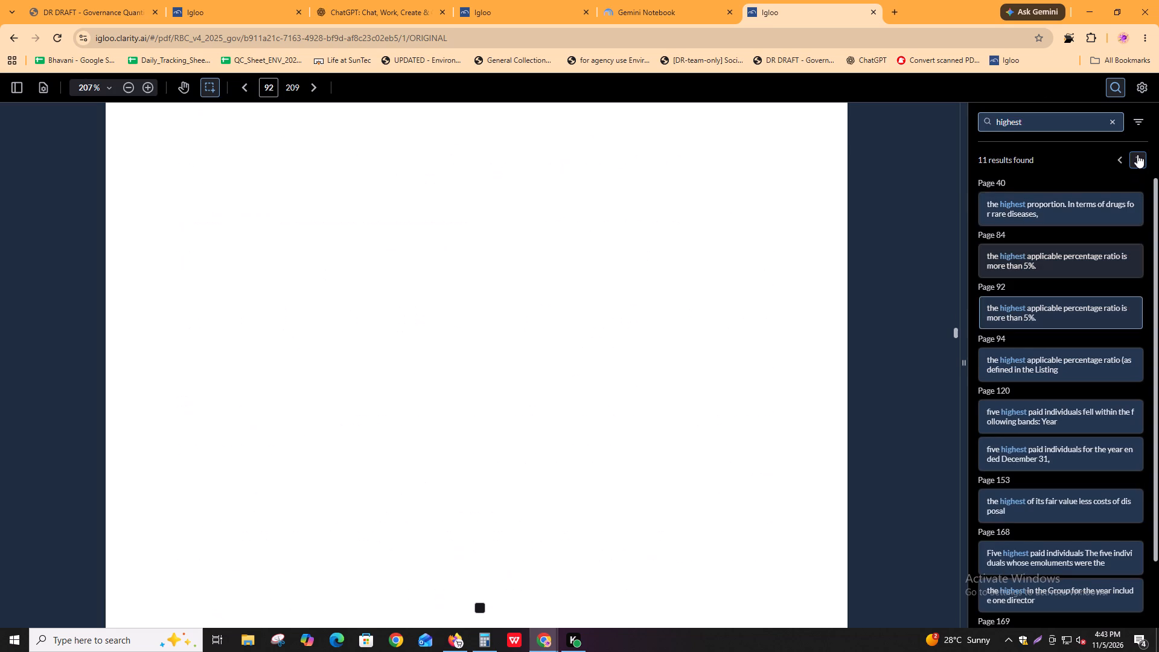
click(1137, 155)
click(1137, 155)
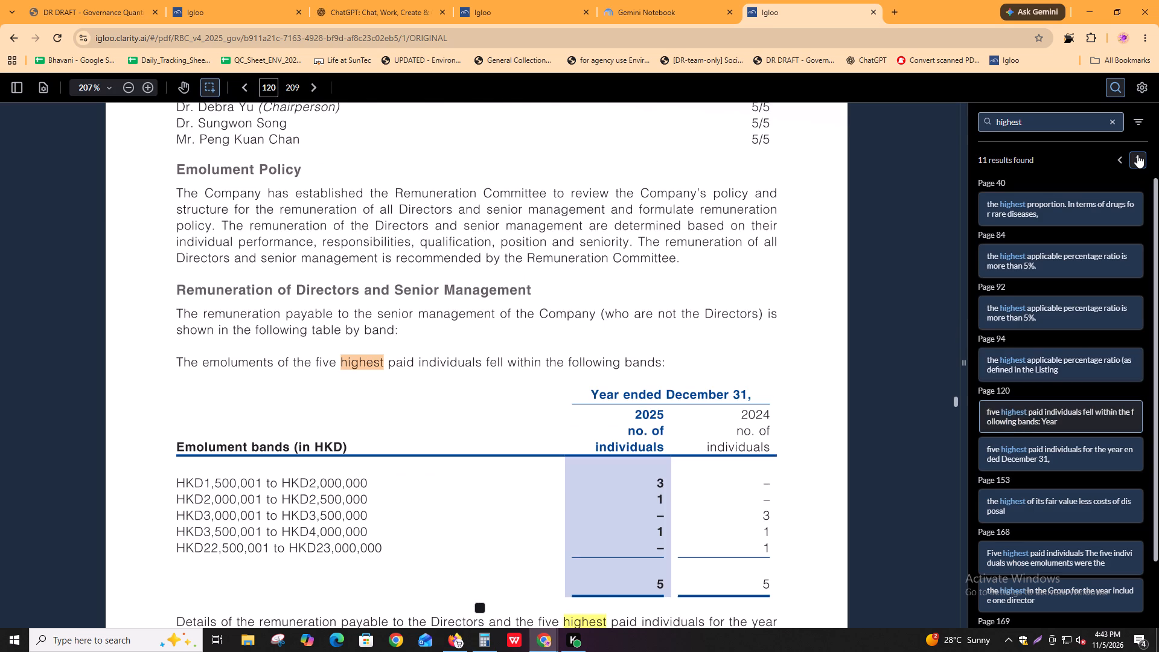
click(1137, 155)
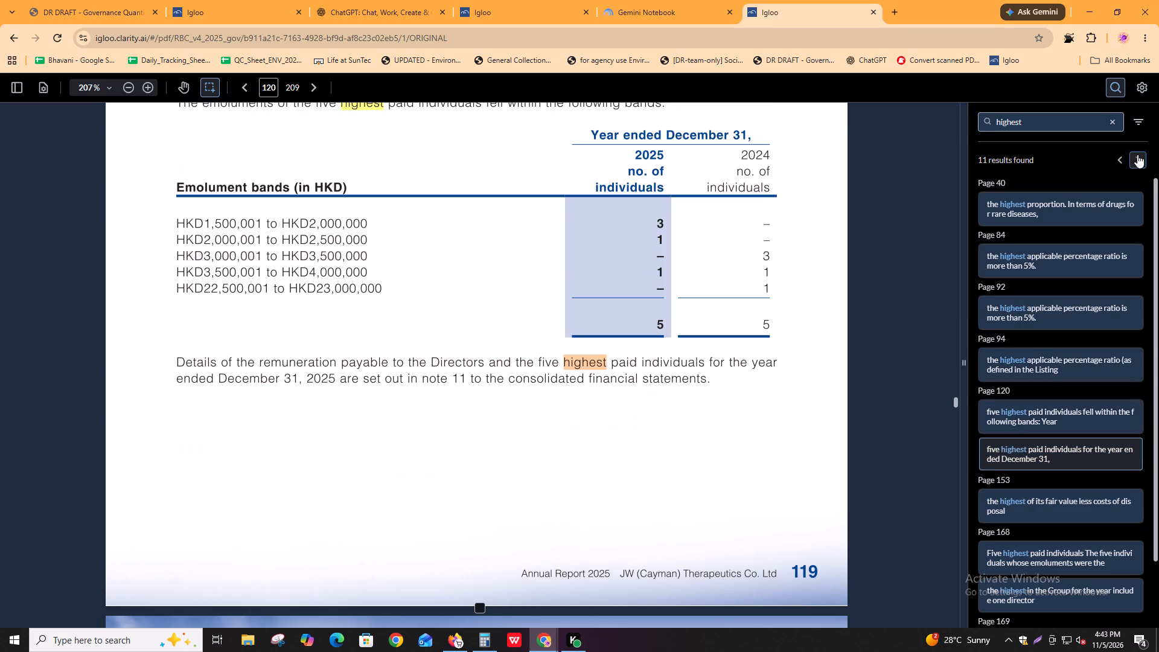
click(1137, 155)
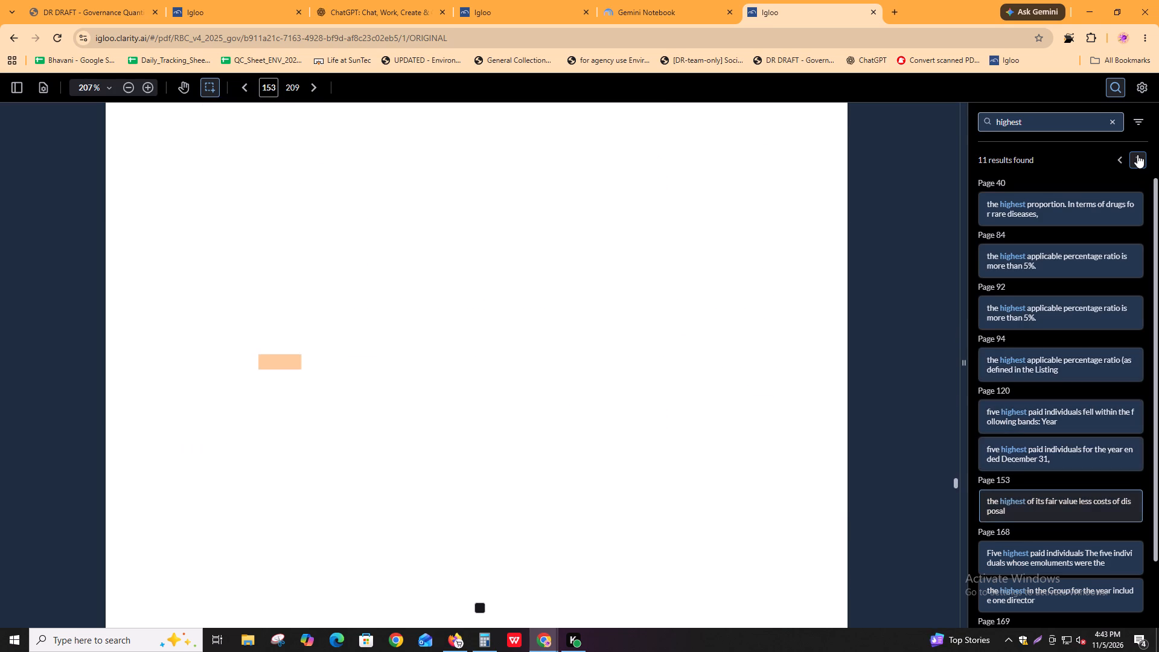
click(1137, 155)
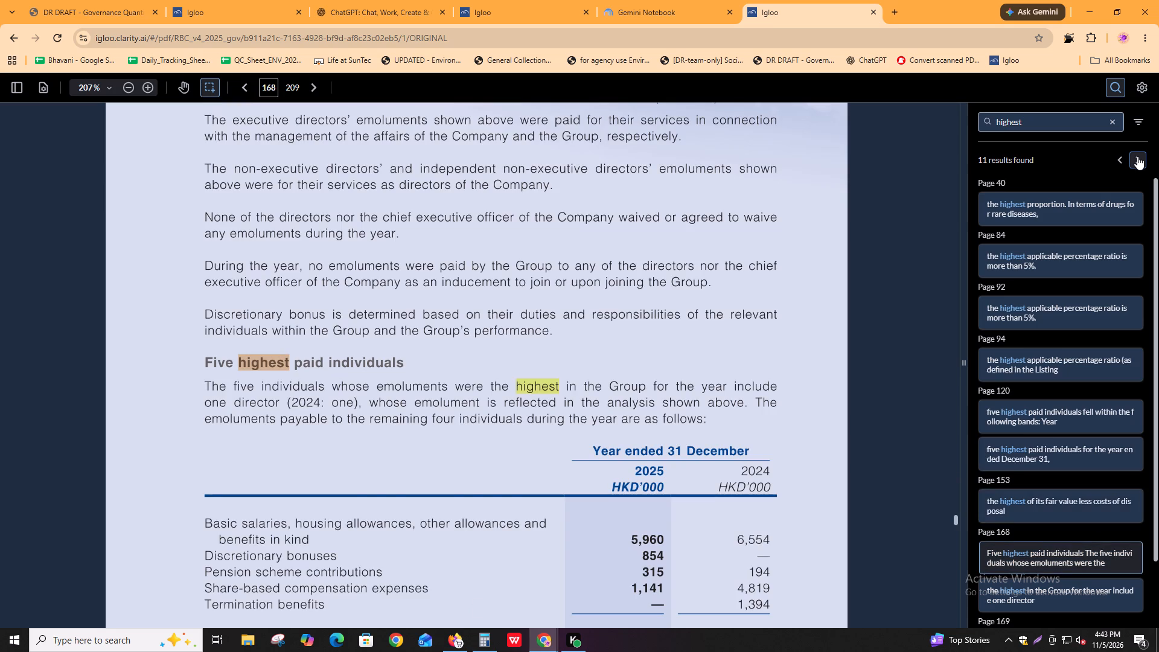
click(1137, 156)
click(1137, 156)
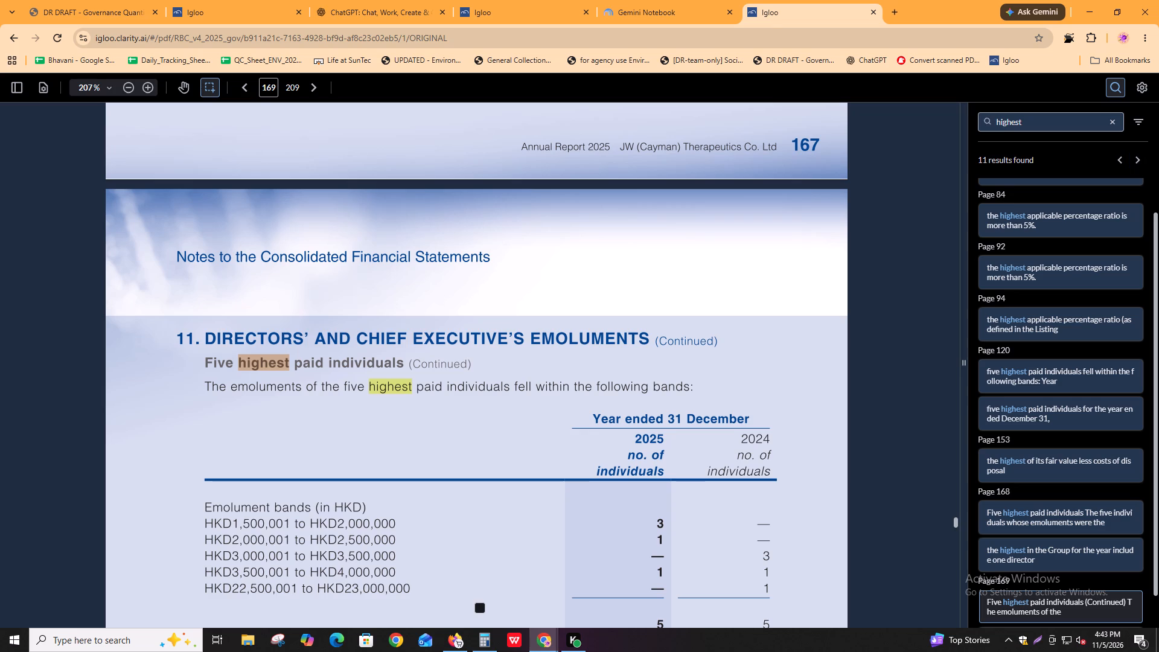
Examine the emolument bands and following notes on pages 169 and 170, ending at the last "highest" match.
scroll(316, 489, down, 4)
scroll(324, 487, up, 5)
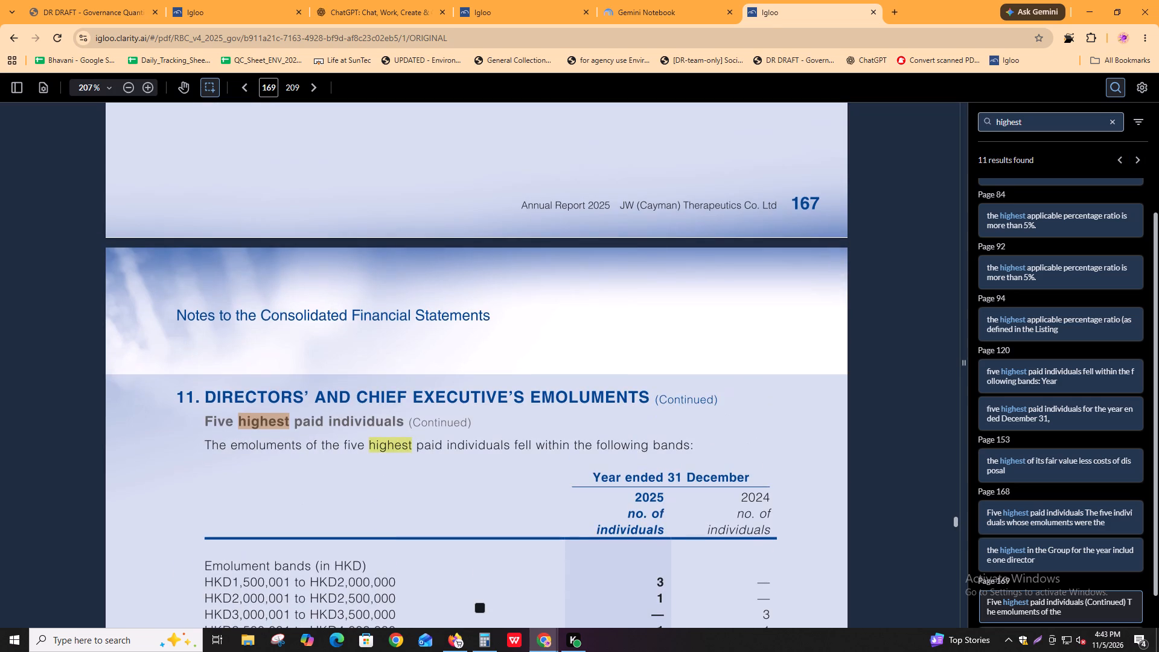
scroll(341, 493, down, 2)
scroll(691, 430, down, 2)
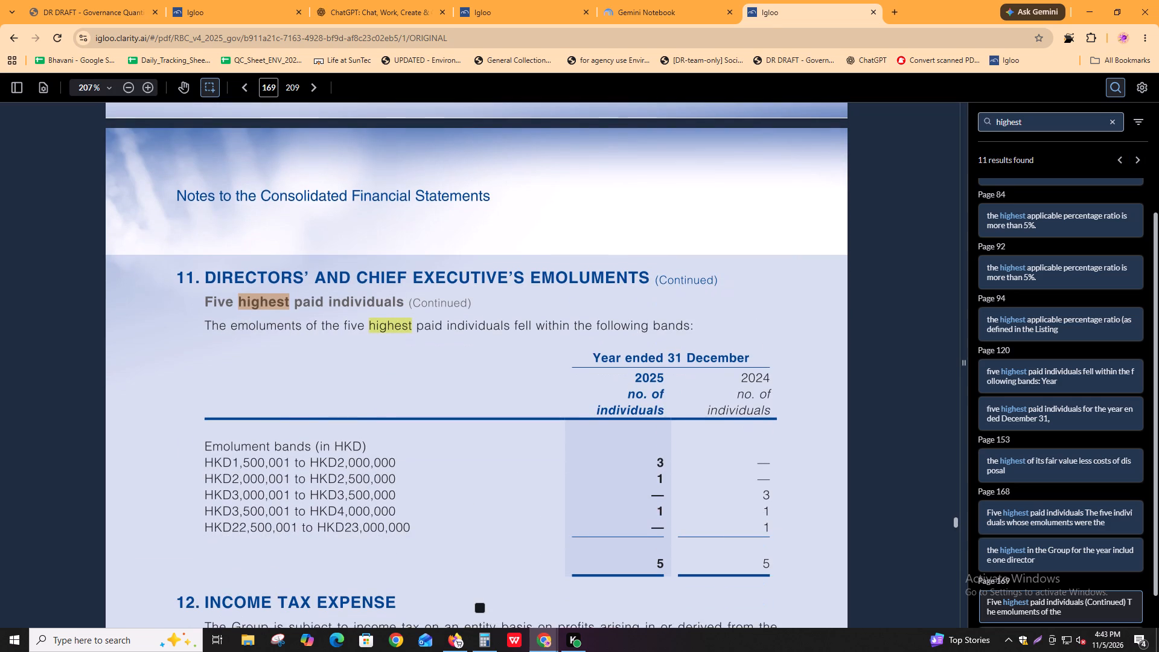
scroll(691, 430, down, 4)
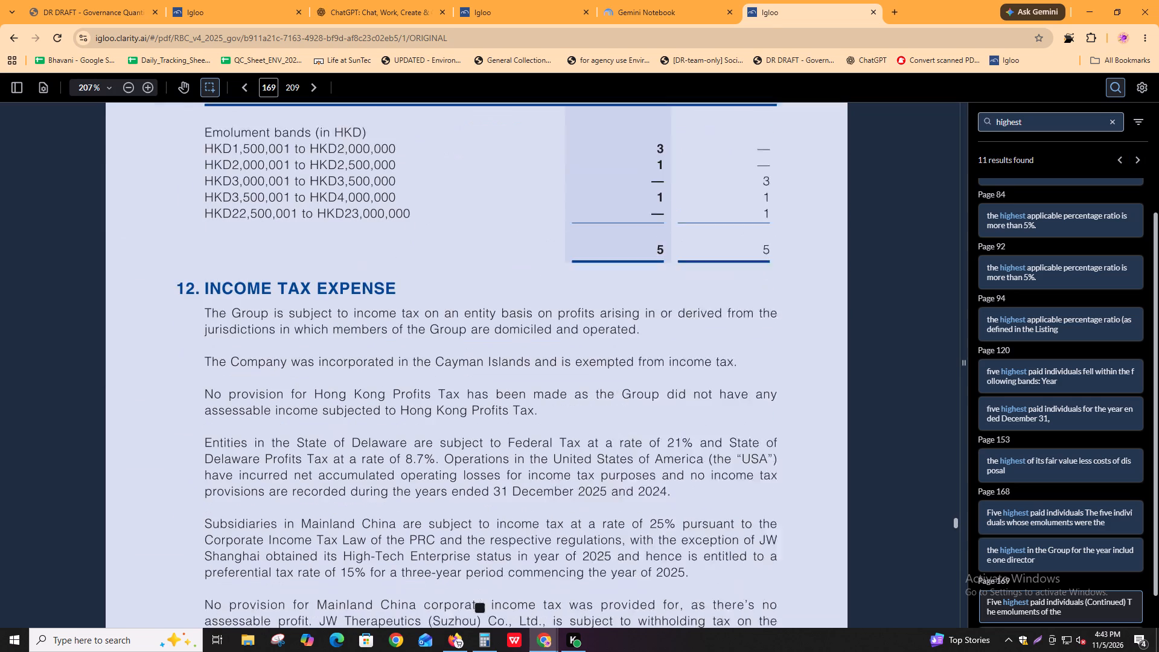
scroll(713, 407, down, 14)
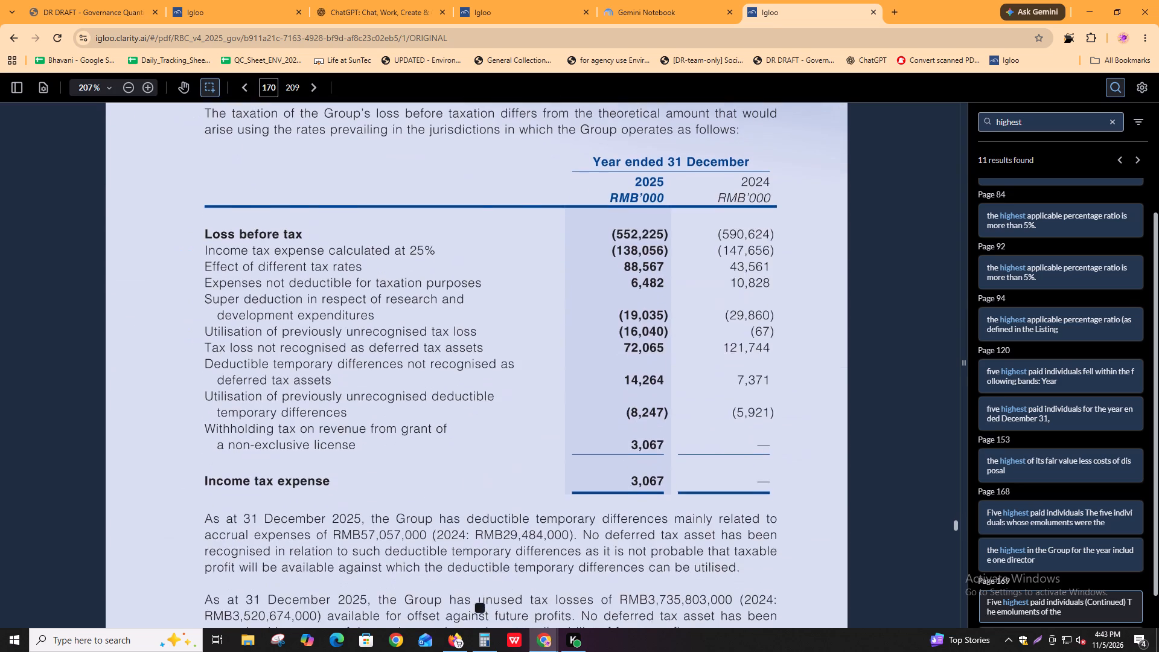
scroll(712, 415, down, 9)
scroll(716, 419, up, 18)
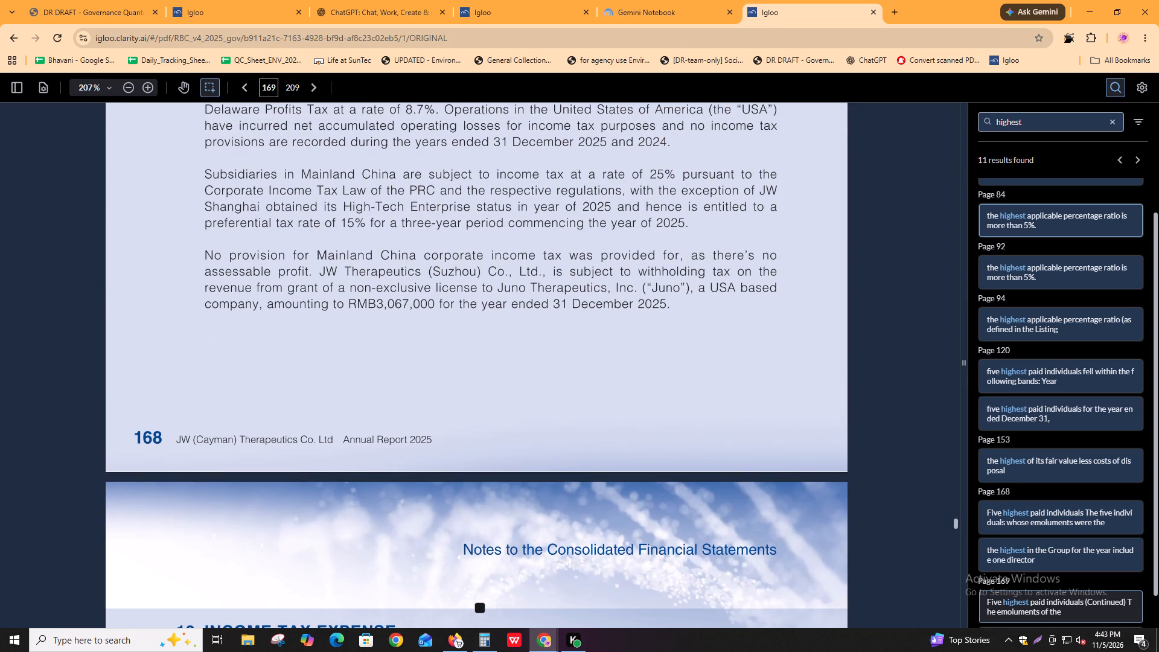
click(1141, 161)
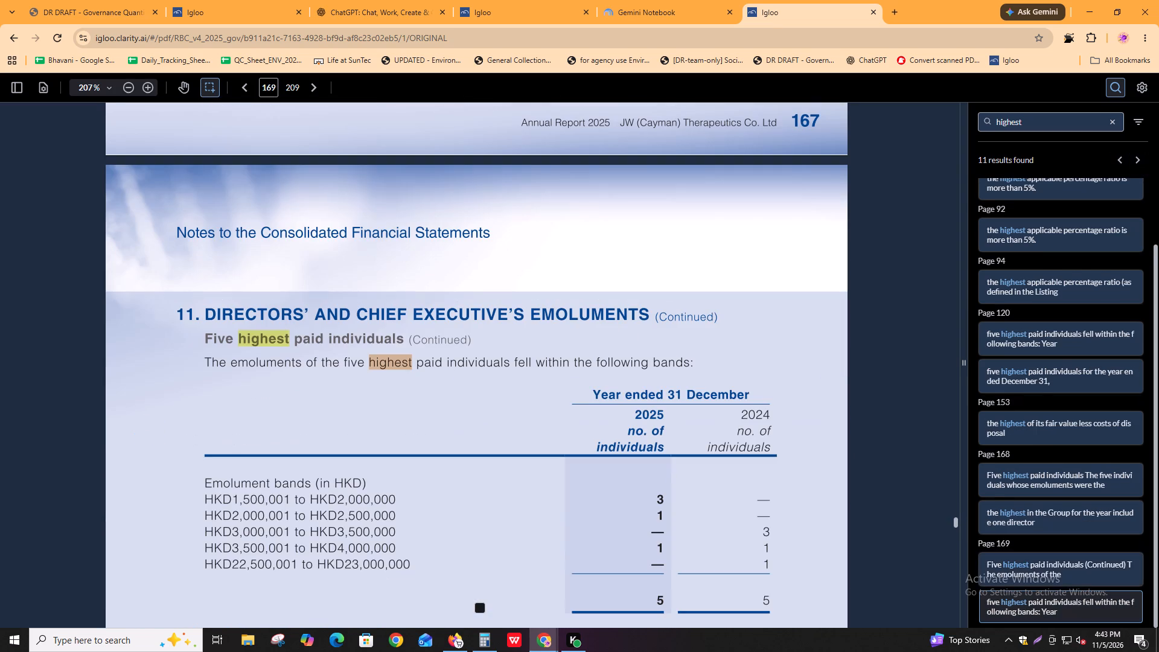
Examine the 2024 directors' and chief executive's emoluments table on page 167, including the chief executive officer row and the appointment notes.
scroll(629, 453, up, 16)
scroll(643, 434, up, 6)
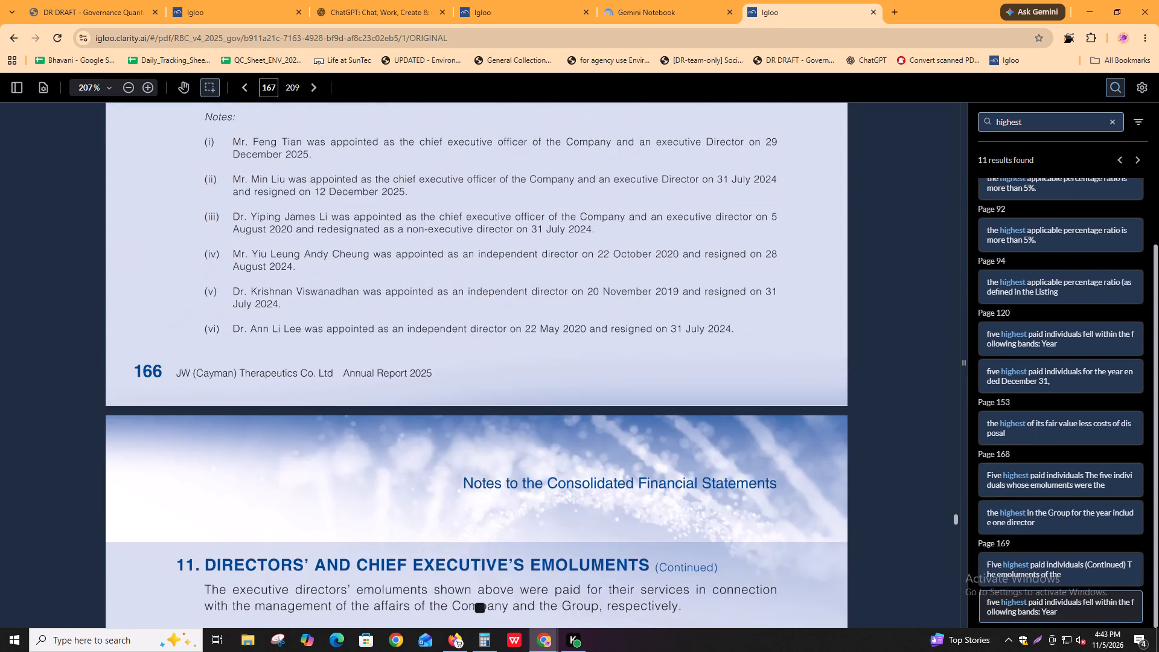
scroll(643, 430, up, 11)
scroll(643, 429, down, 2)
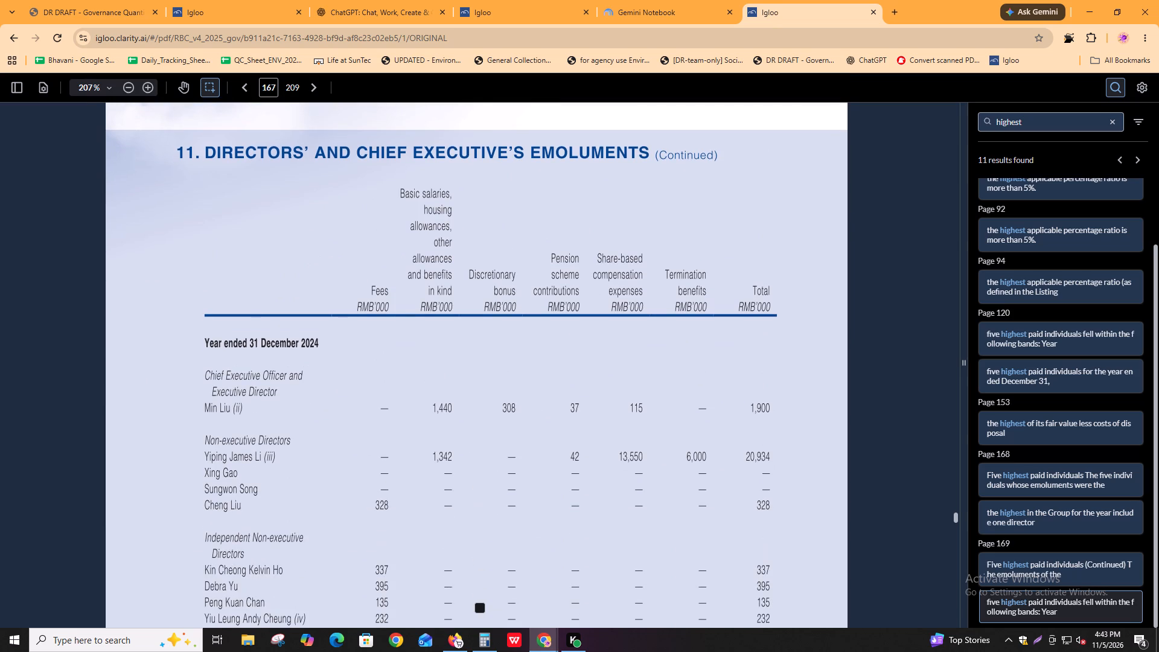
scroll(339, 422, down, 2)
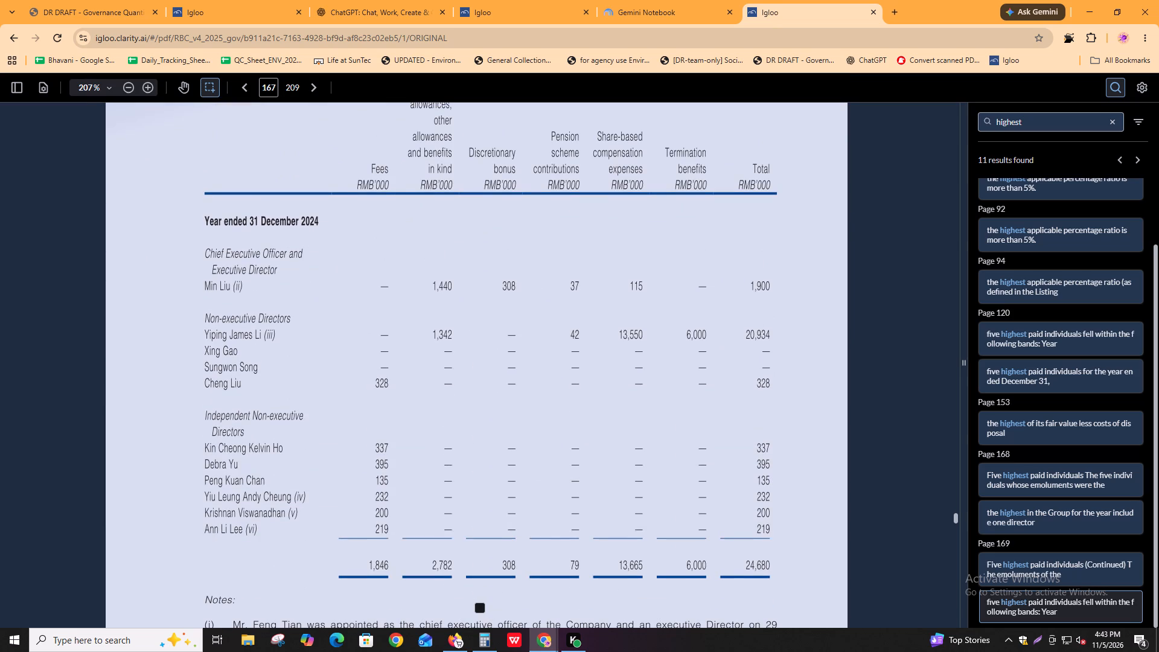
drag(205, 283, 240, 284)
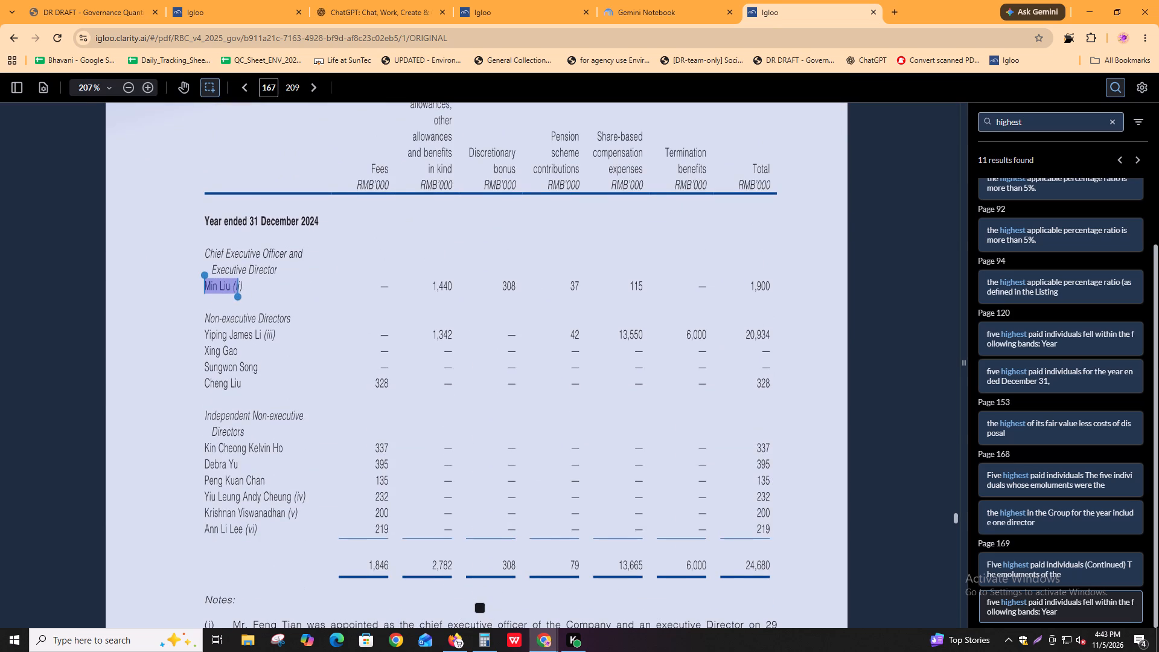
scroll(251, 398, down, 4)
scroll(275, 505, down, 1)
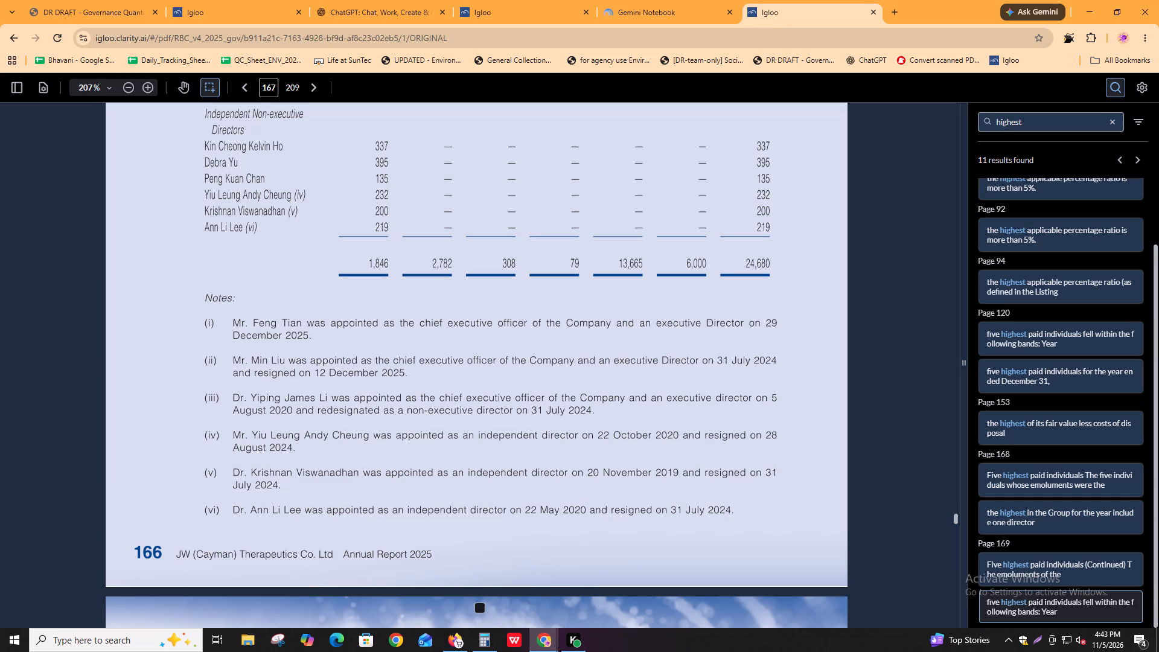
Examine appointment note (ii) below the 2024 directors' emoluments table on page 167 together with the chief executive officer row.
drag(315, 363, 345, 363)
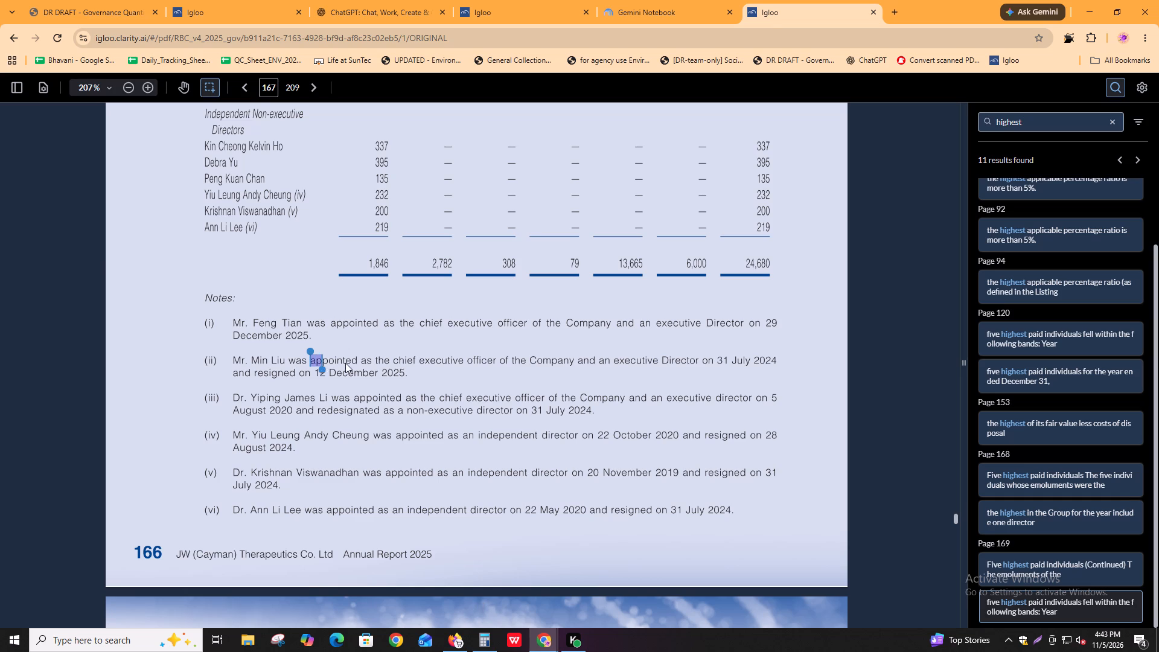
drag(345, 363, 394, 362)
click(394, 362)
scroll(440, 411, up, 4)
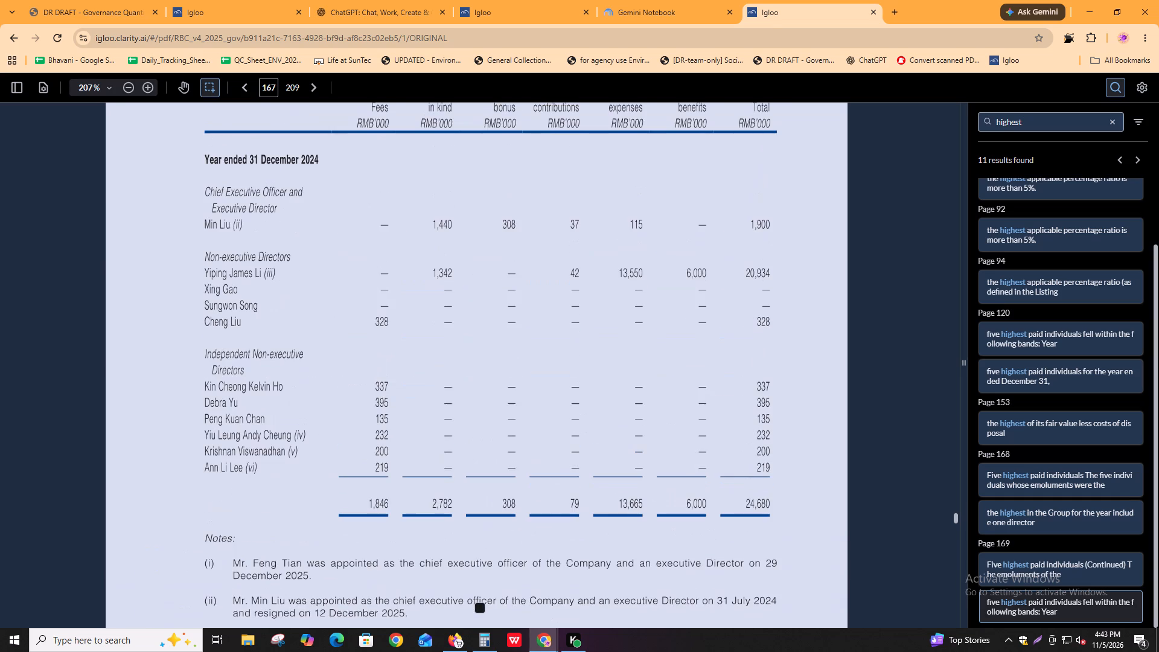
Check the ceo_annual_compensation evidence in the extraction task against the 2025 and 2024 emoluments tables on pages 166 and 167.
click(220, 16)
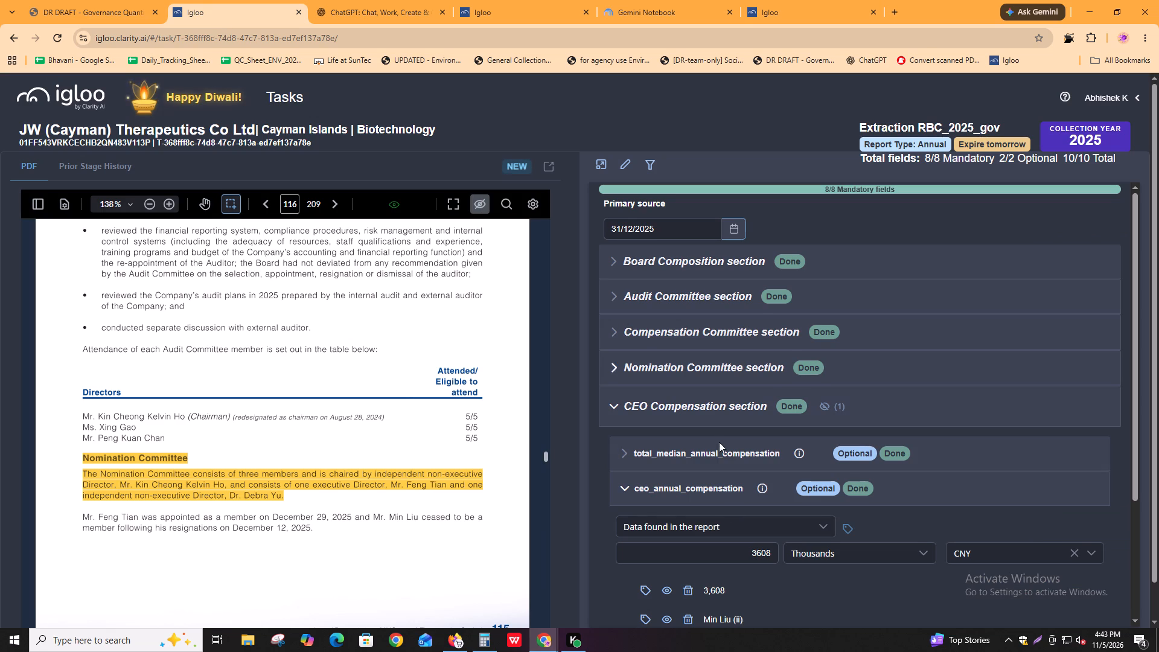
scroll(734, 508, down, 5)
click(646, 418)
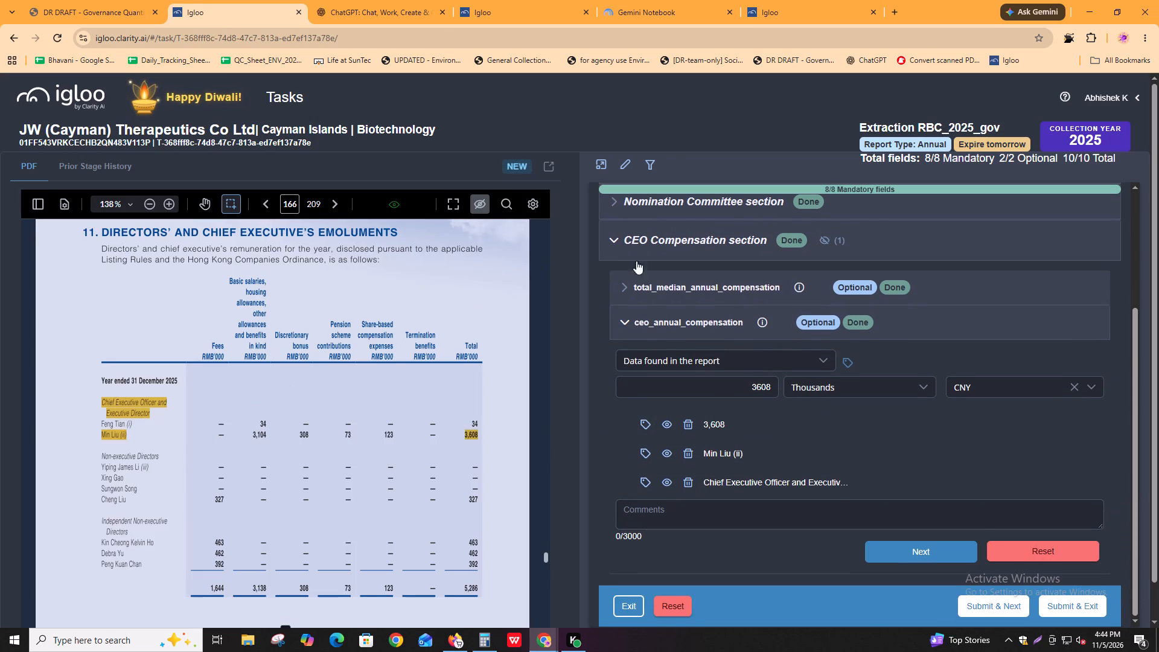
scroll(238, 470, down, 10)
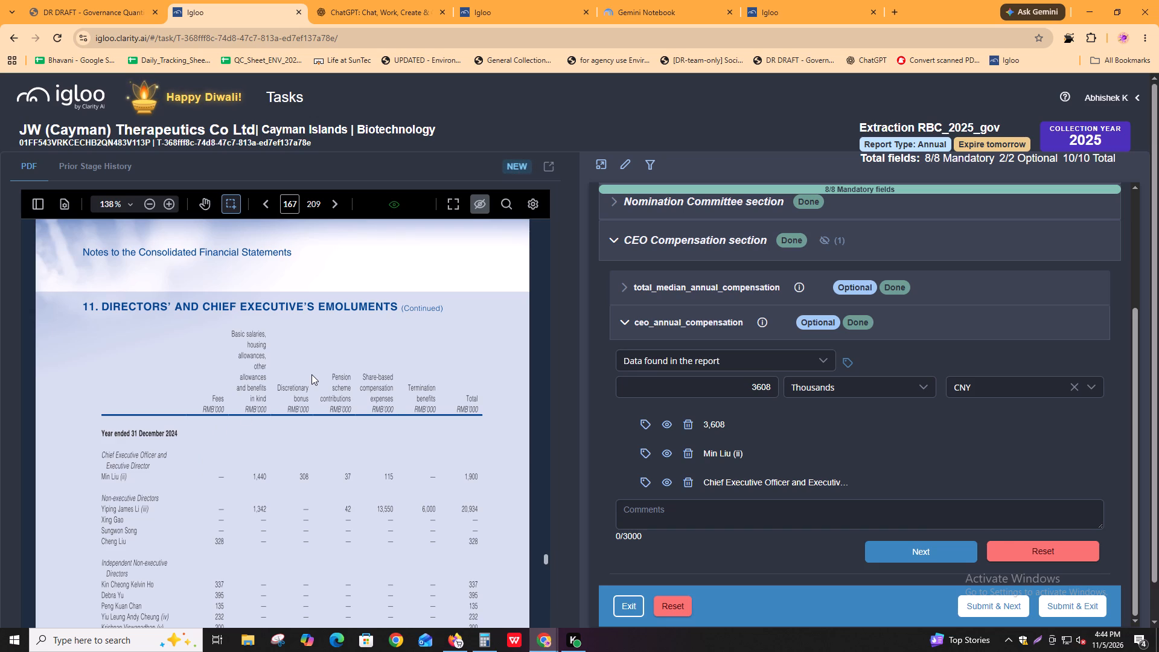
scroll(322, 412, up, 11)
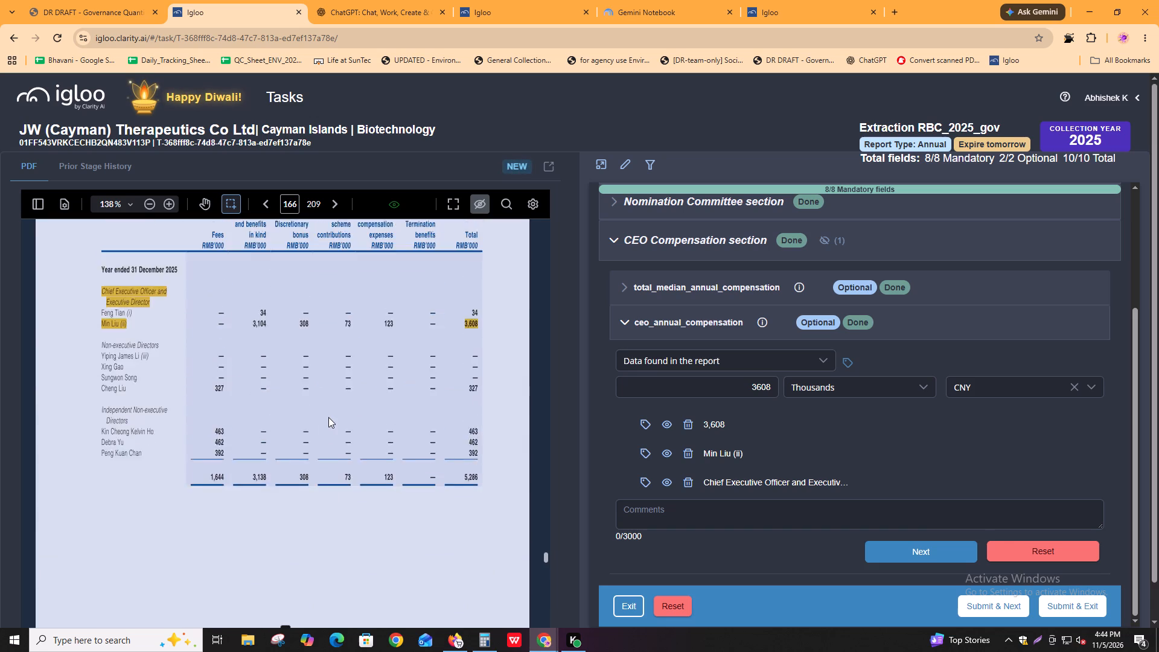
scroll(328, 417, up, 1)
scroll(325, 415, down, 2)
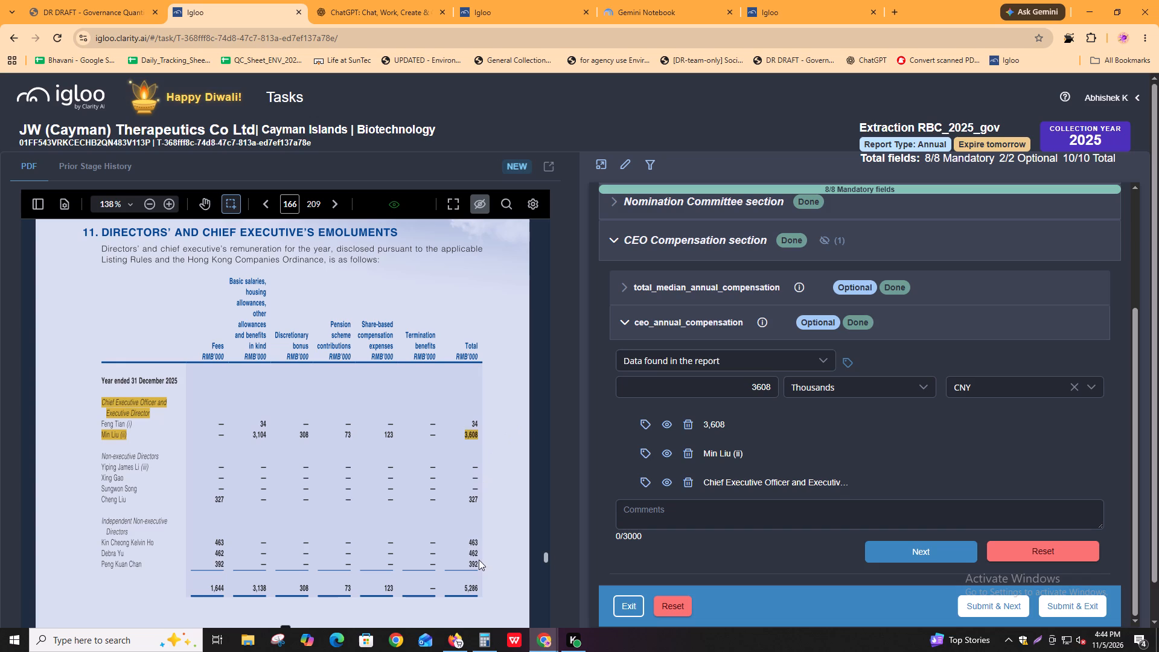
Search the separately opened annual report for the CEO total 3,608, copied from the emoluments table.
double_click(471, 433)
key(ctrl+c)
click(832, 0)
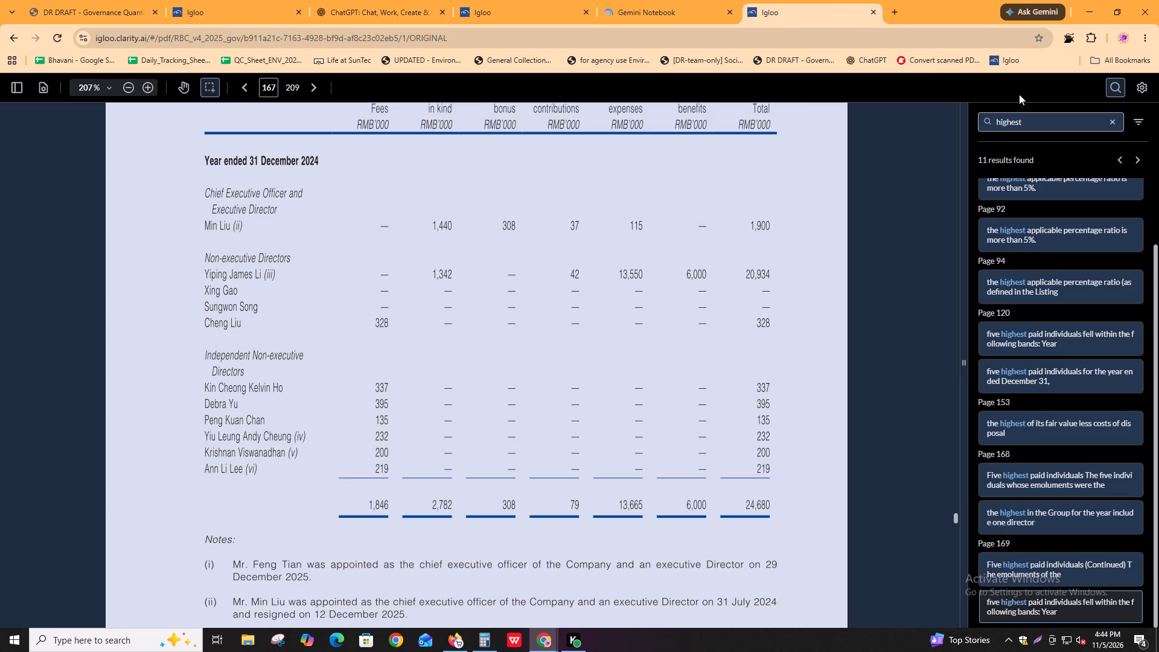
click(1031, 118)
key(ctrl+a)
key(ctrl+v)
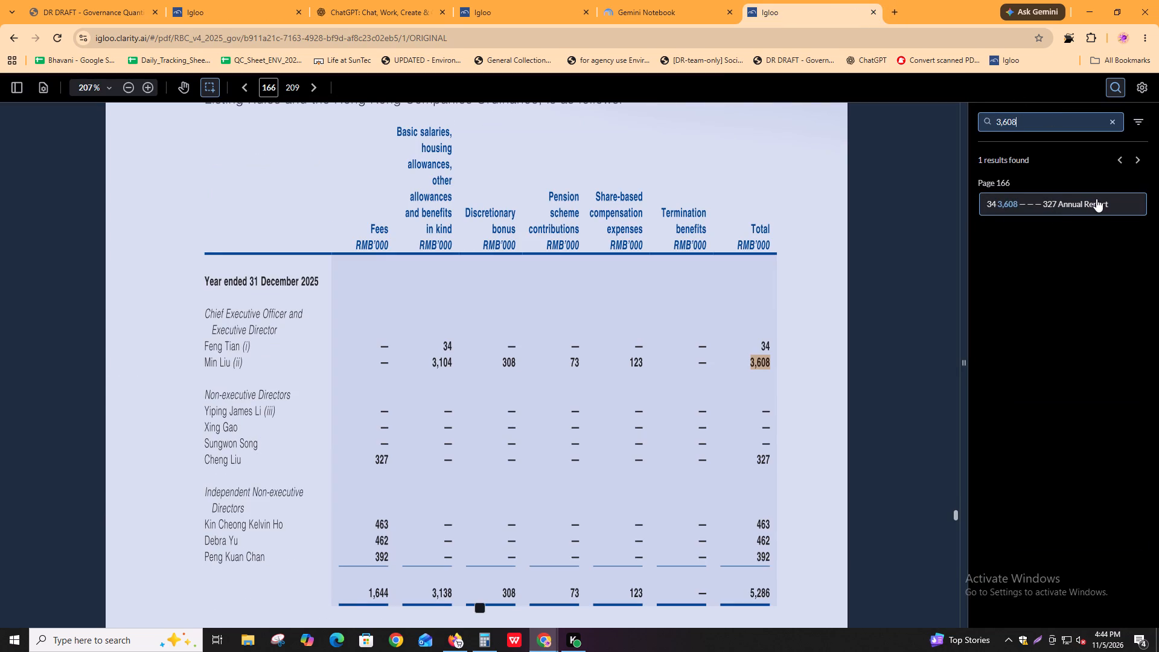
Search the annual report for "median".
key(ctrl+a)
triple_click(1071, 115)
text(median)
Search the annual report for "average" and check the matches from page 68 through the loss per share note on page 172.
key(ctrl+a)
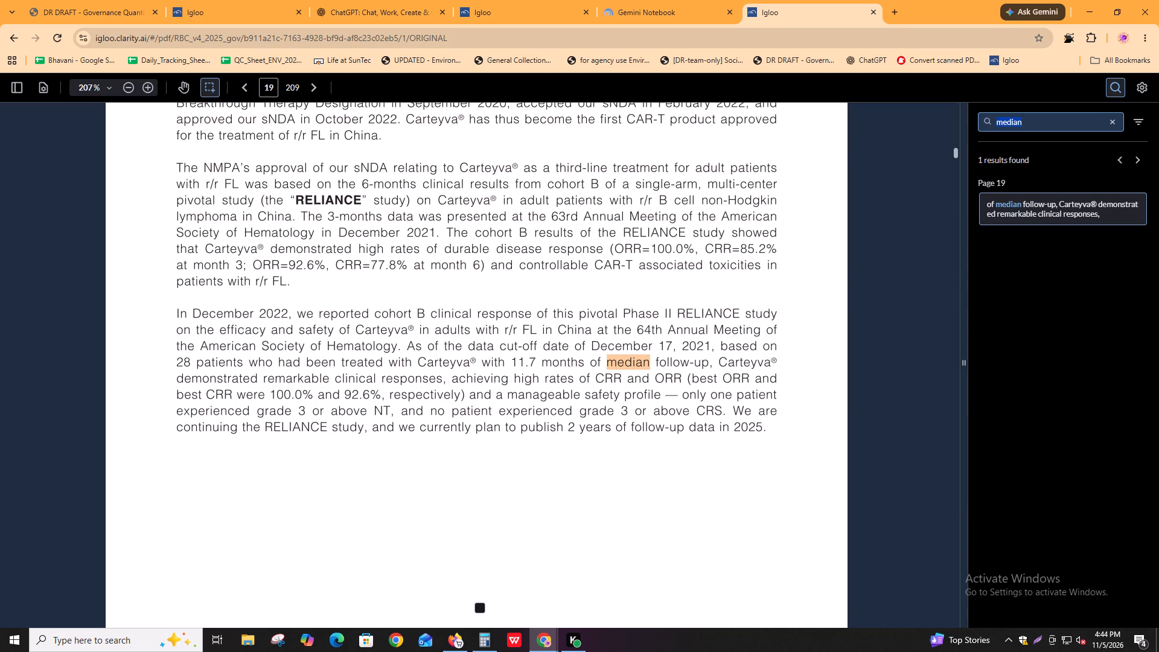
text(average)
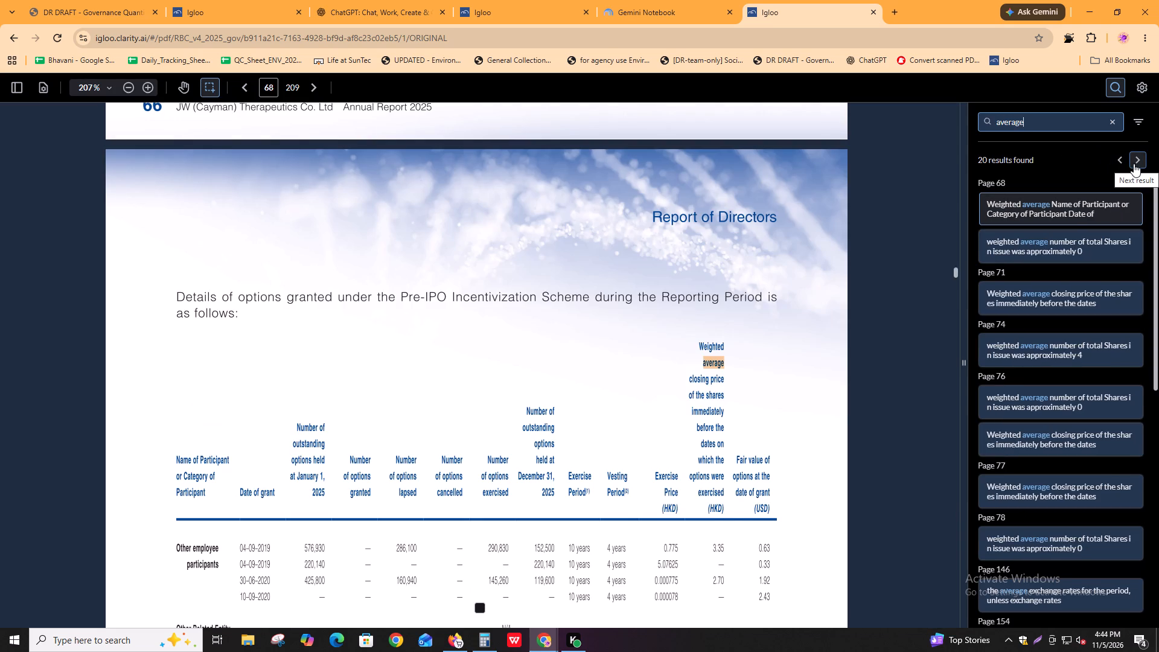
click(1134, 164)
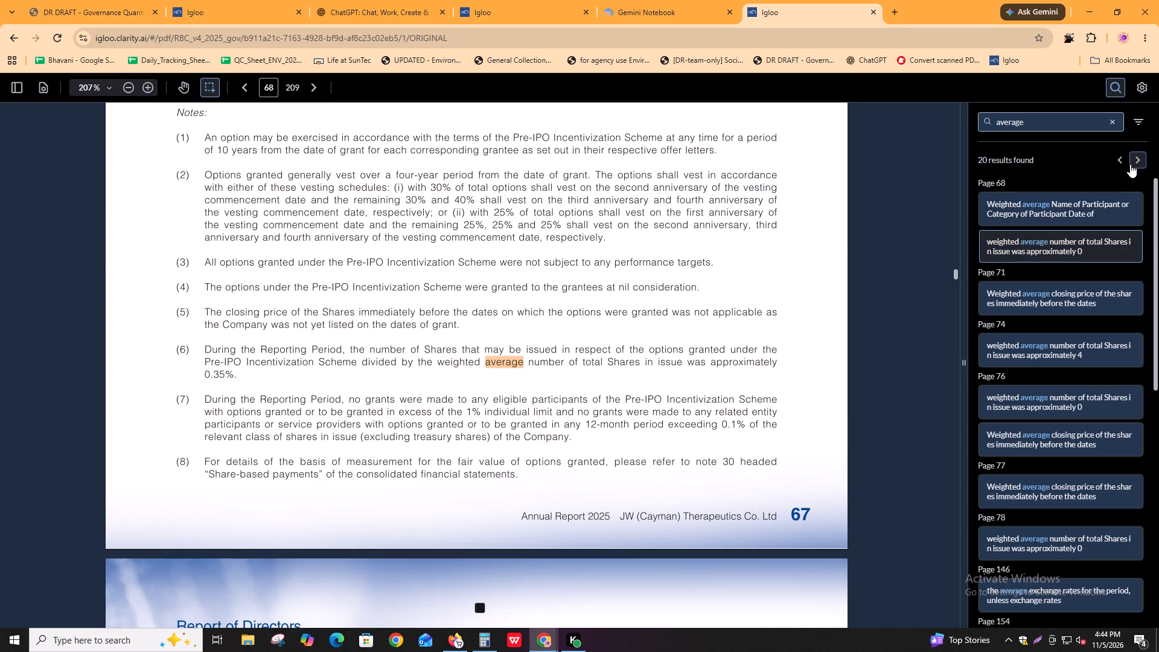
key(Return)
key(Return)
key(Return)
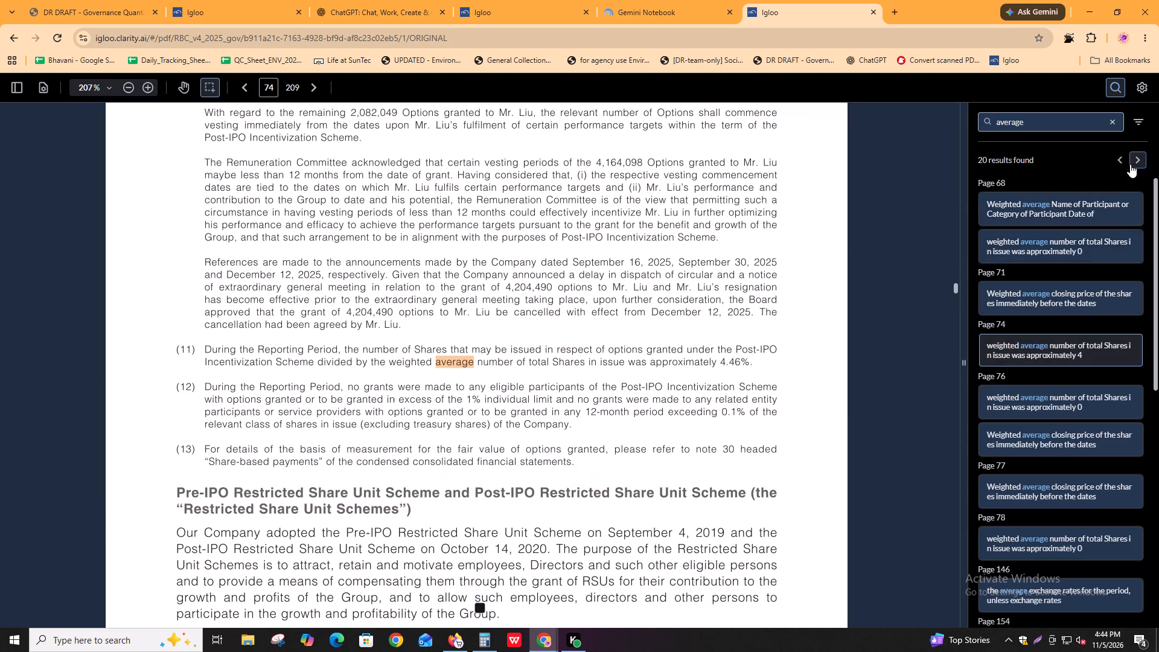
key(Return)
key(Return)
key(Return)
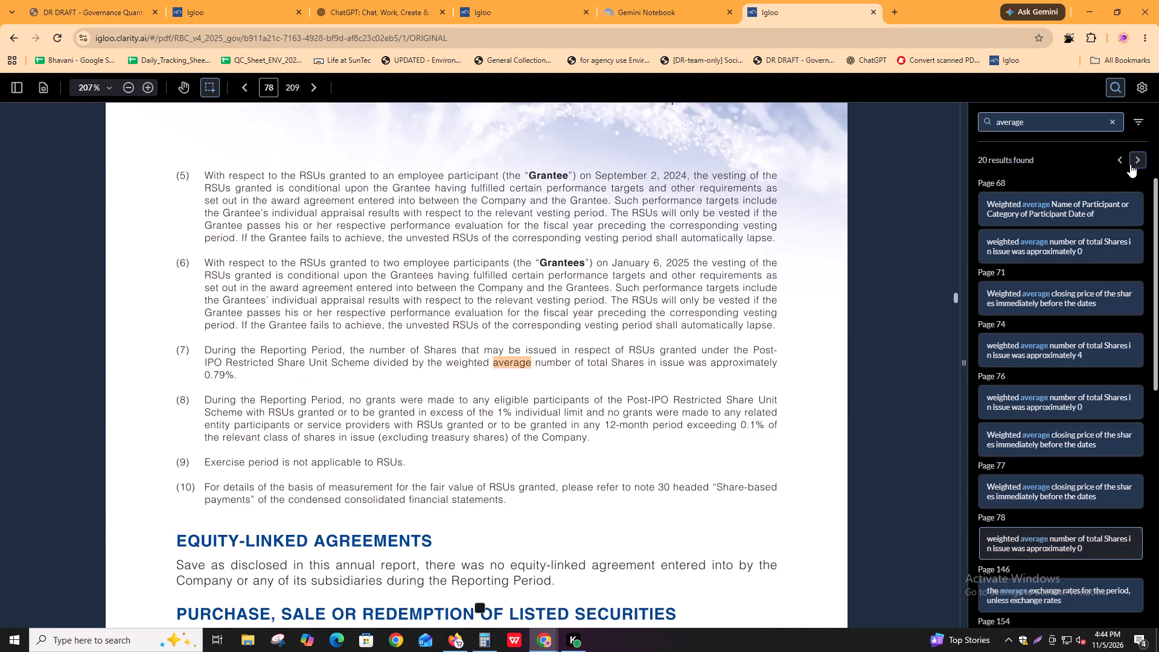
key(Return)
key(Return)
key(Return)
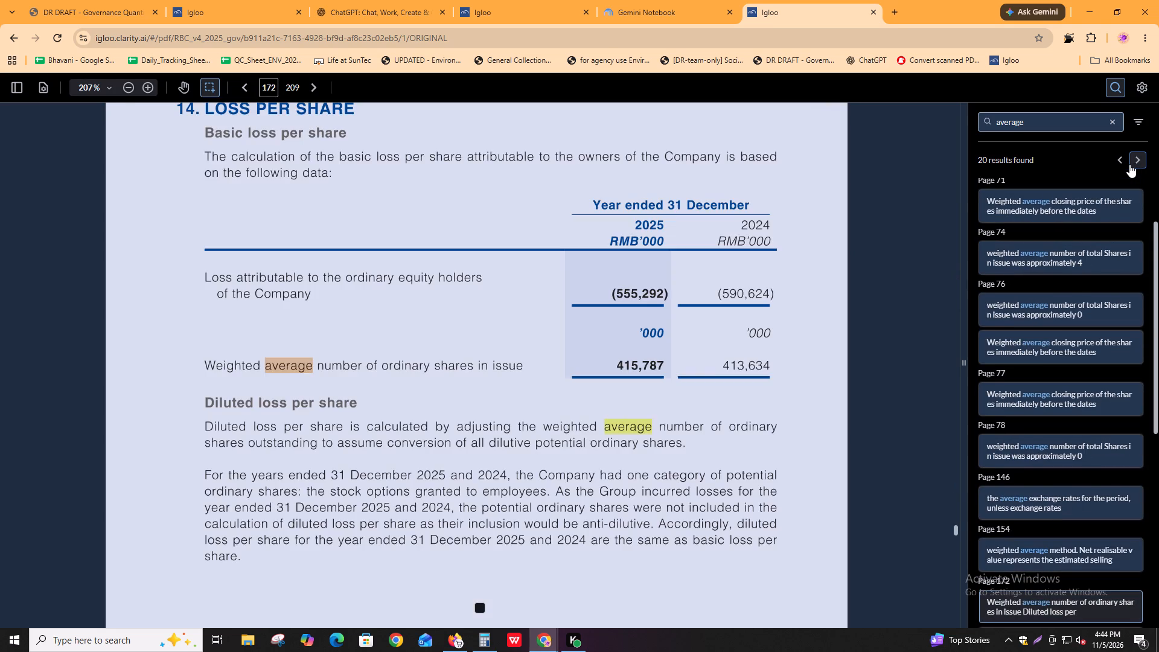
Check the remaining "average" matches through page 197 and clear the search term.
key(Return)
key(Return)
key(Return)
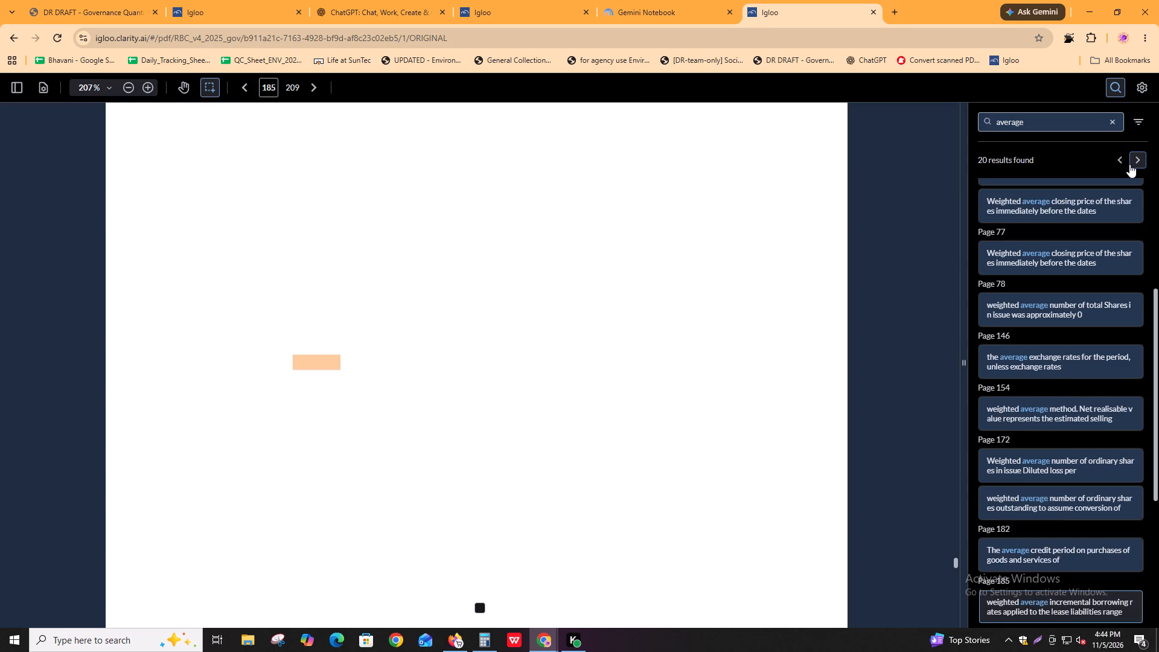
key(Return)
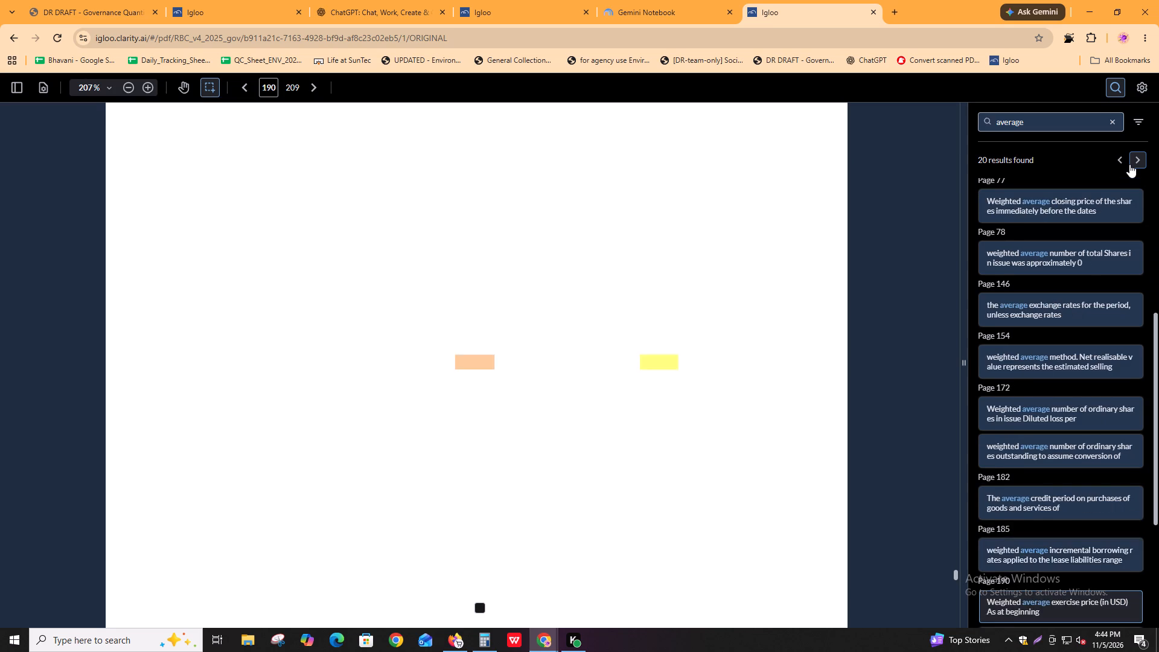
key(Return)
key(Return)
key(Return)
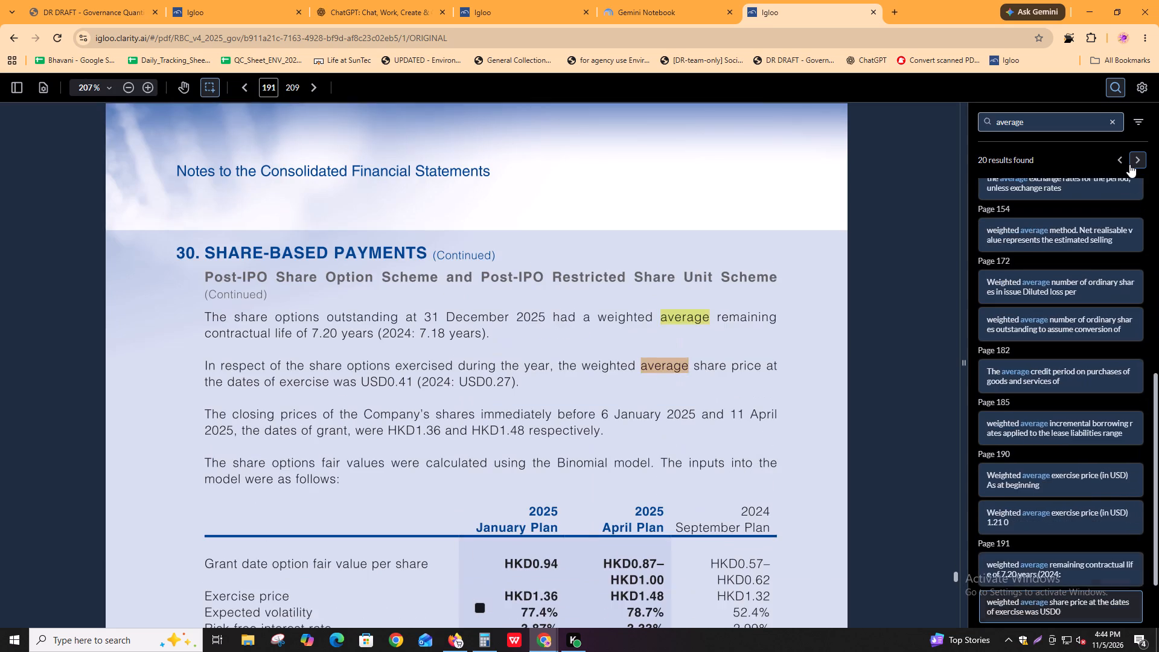
key(Return)
key(Return)
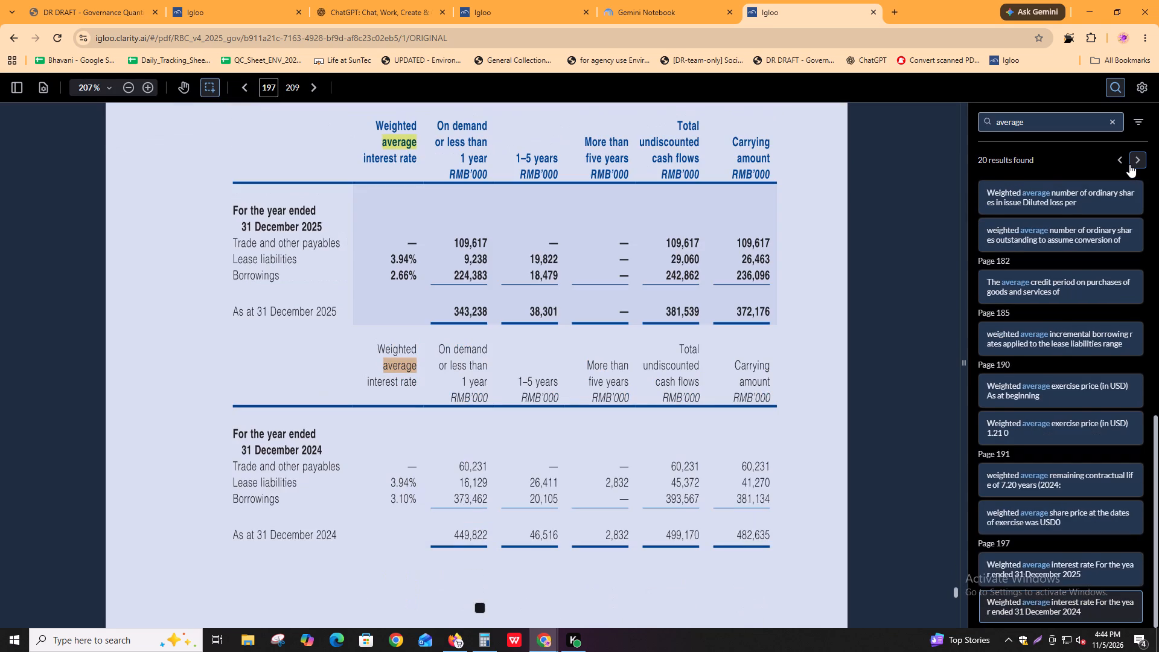
key(Return)
click(1116, 120)
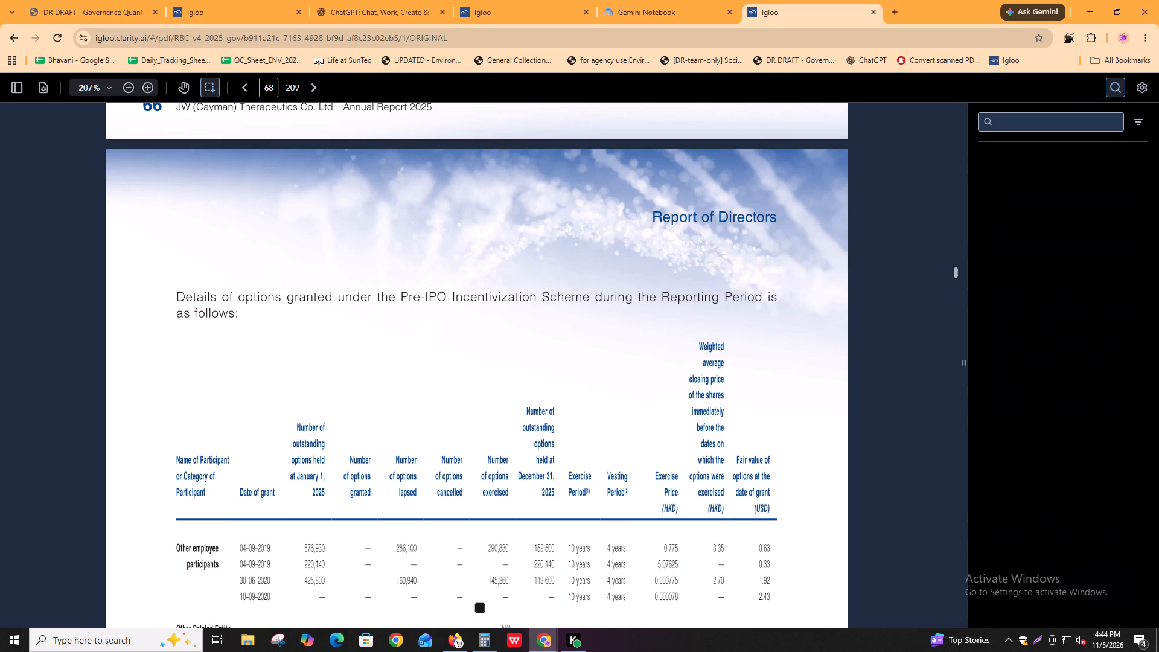
key(ctrl+f)
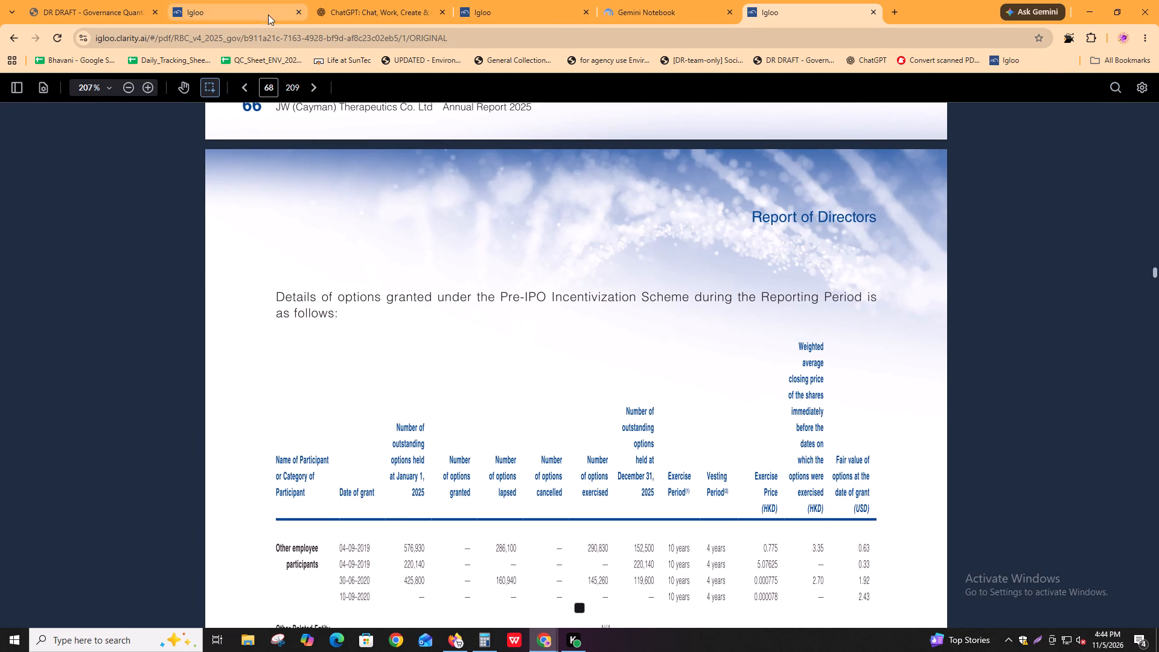
Search the annual report for "resign" and check the matches from page 3 through the cancelled option grant note on page 74.
key(ctrl+f)
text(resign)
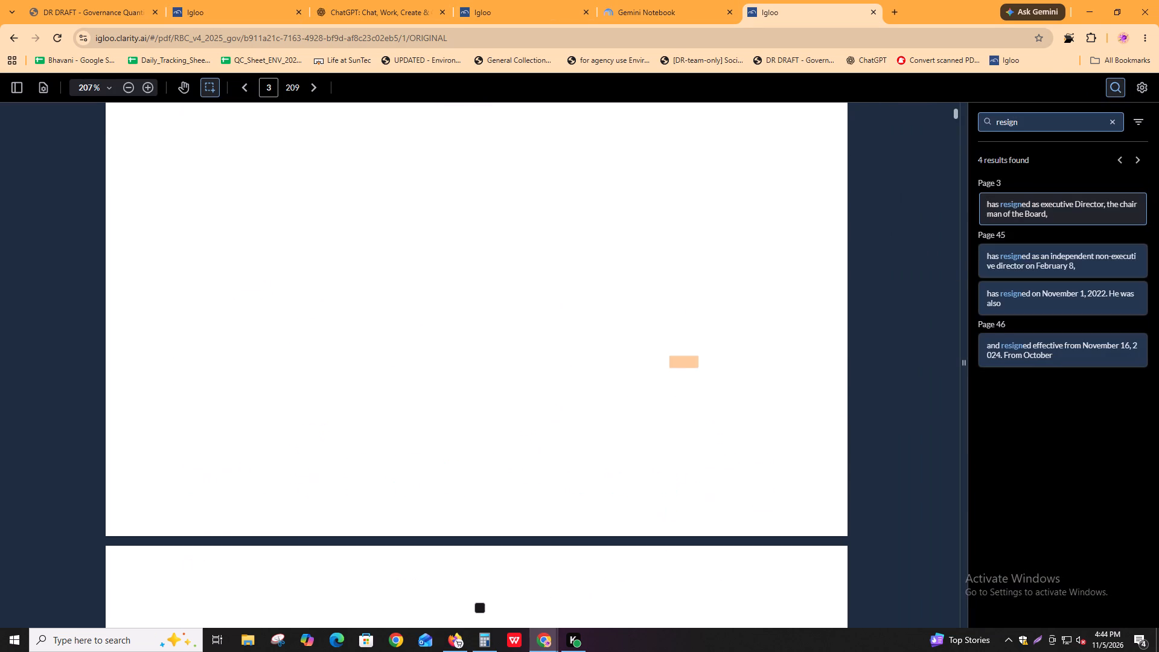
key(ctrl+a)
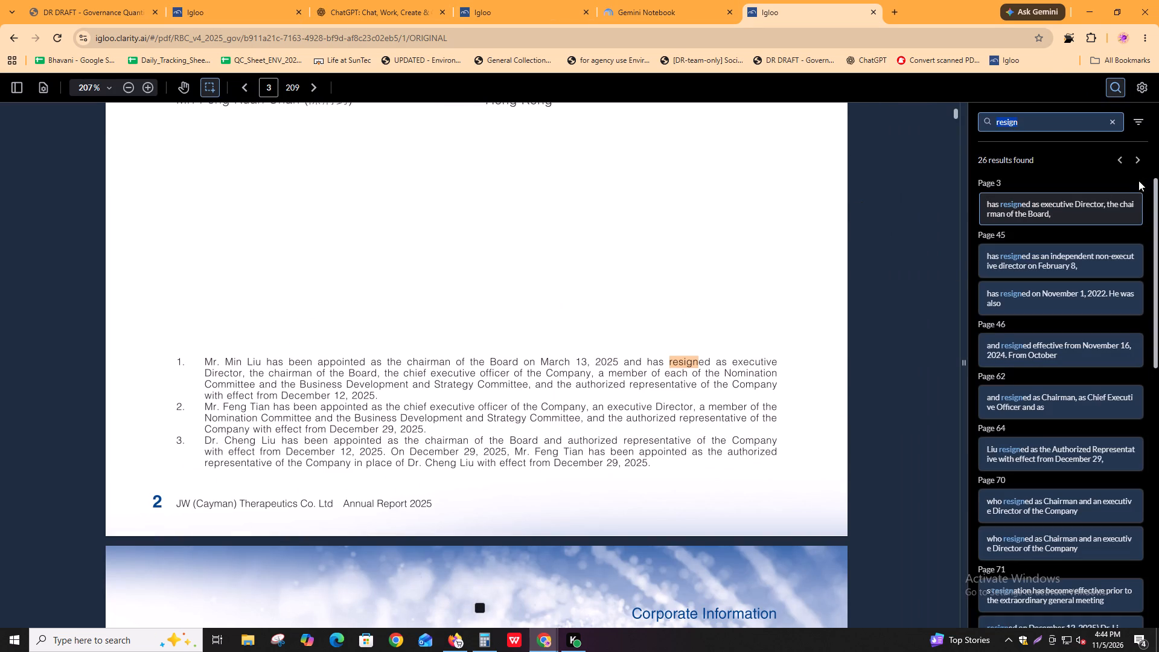
click(1133, 165)
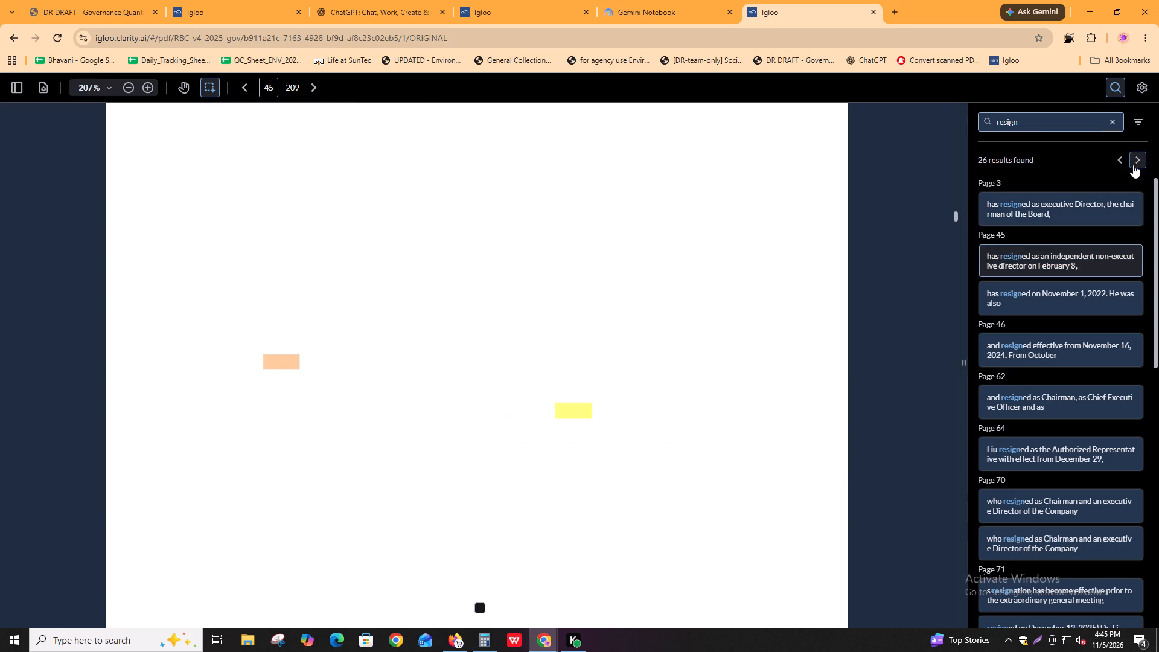
key(Return)
key(Return)
key(Return)
key(Return)
key(Return)
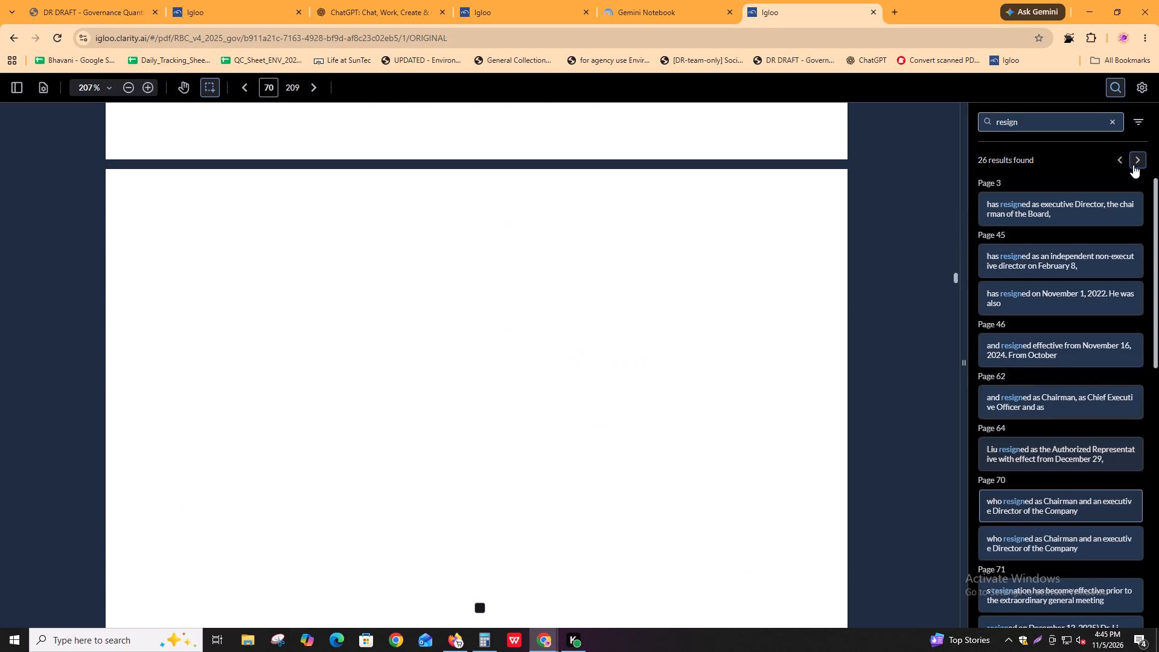